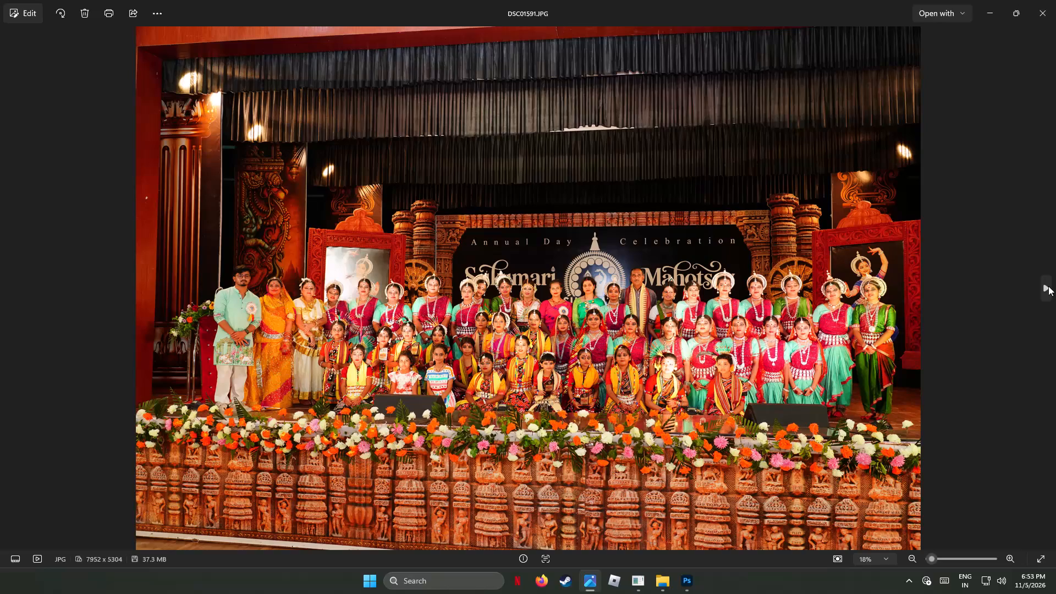
Find the group photo DSC01595.JPG and open it in Adobe Photoshop 2025 just this once.
key("Right")
key("Right")
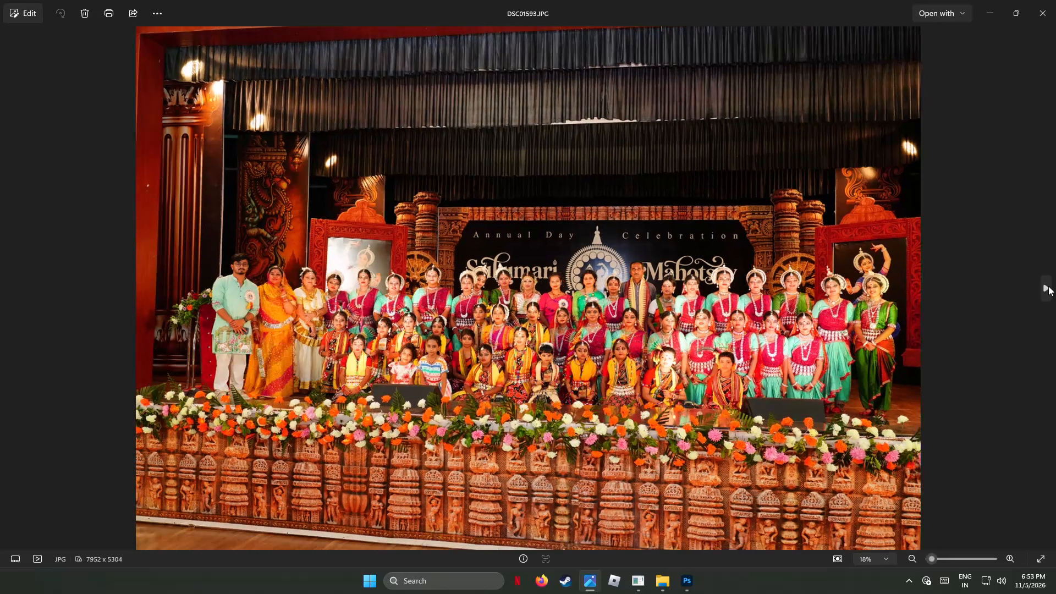
key("Right")
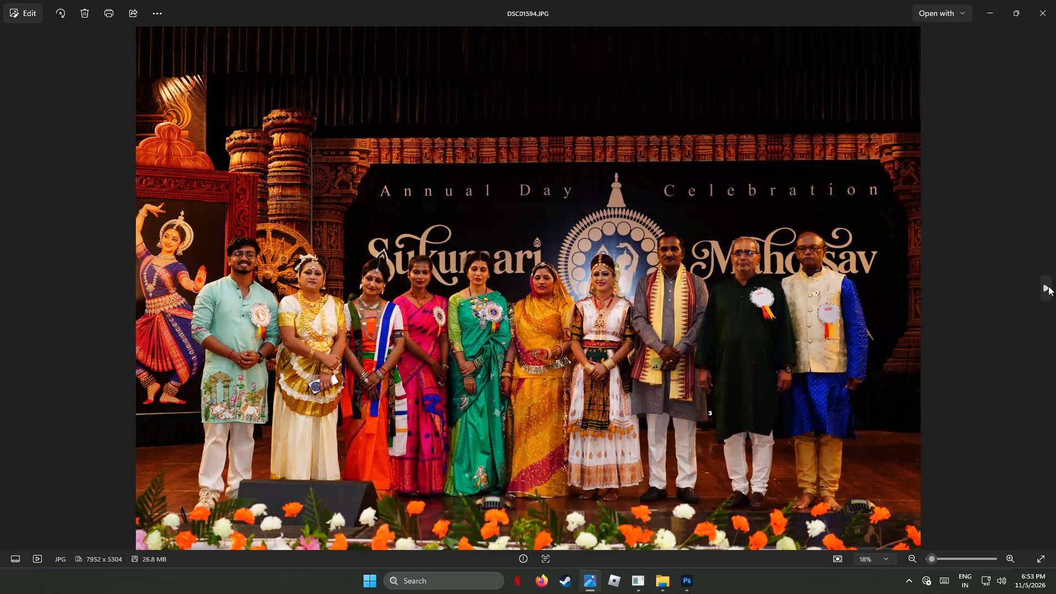
key("Right")
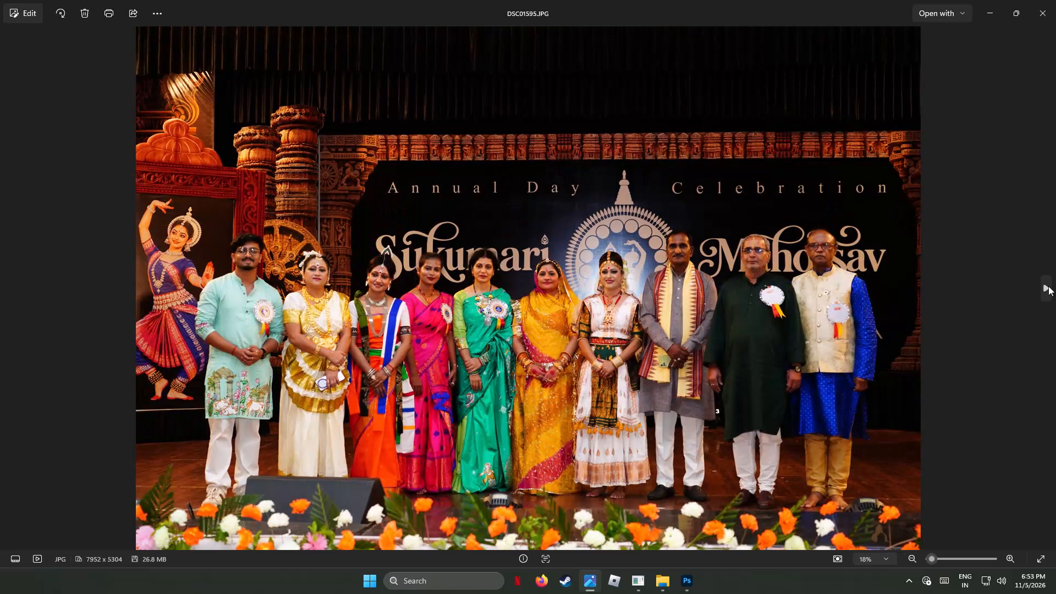
right_click(492, 346)
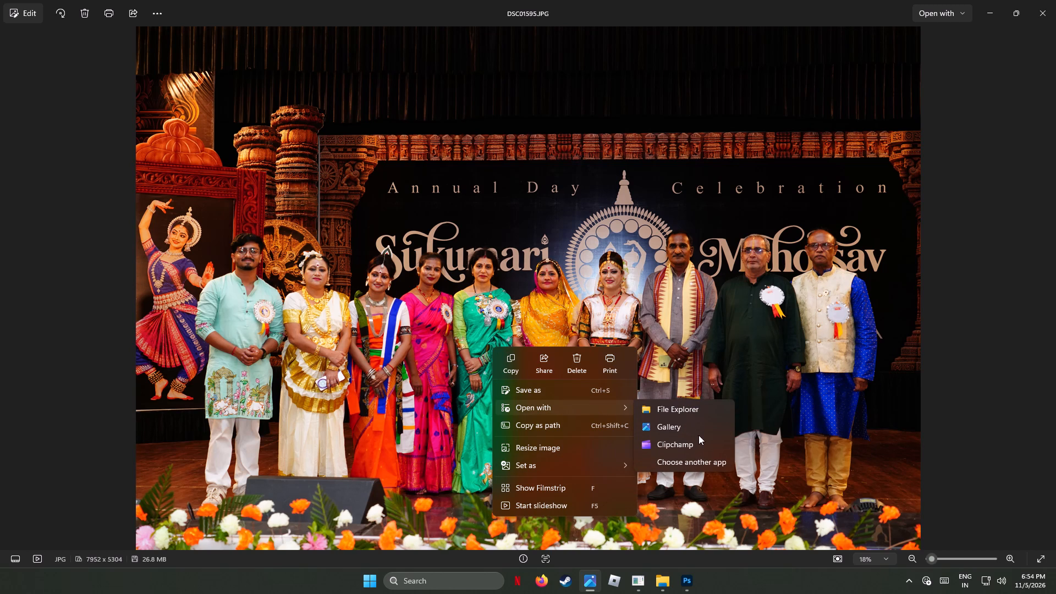
left_click(698, 463)
left_click(485, 236)
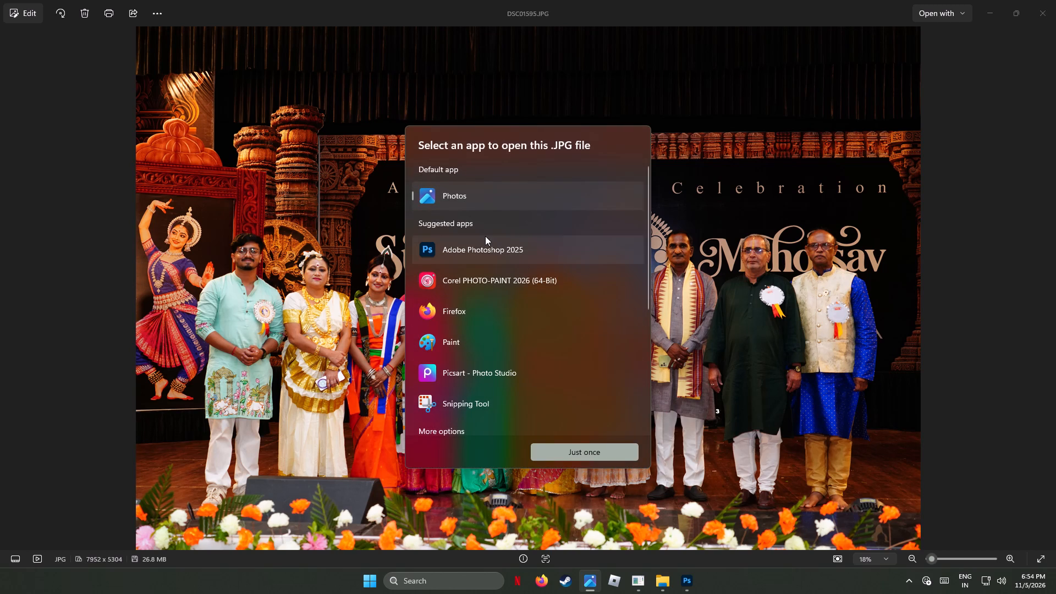
left_click(587, 452)
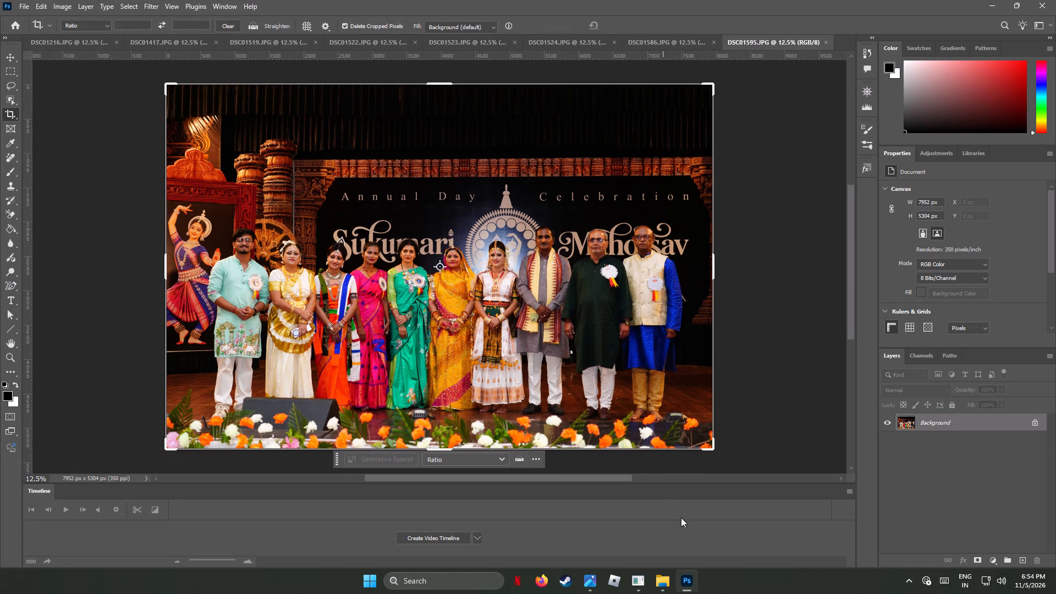
Switch back to Photos, look through the photos that follow DSC01595.JPG, and close the viewer.
left_click(590, 578)
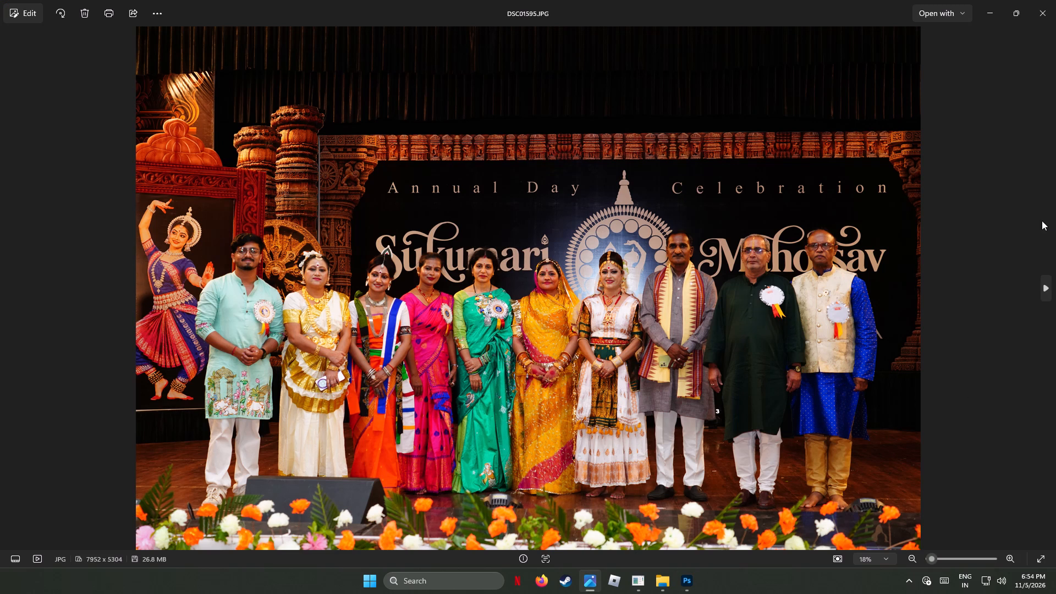
left_click(1047, 288)
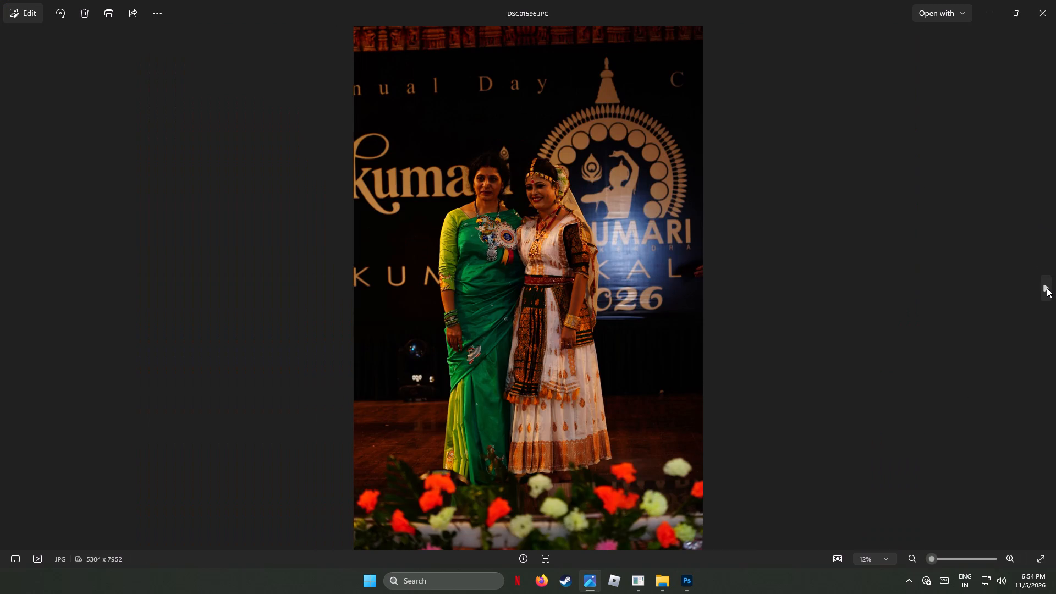
left_click(1047, 288)
left_click(1047, 288)
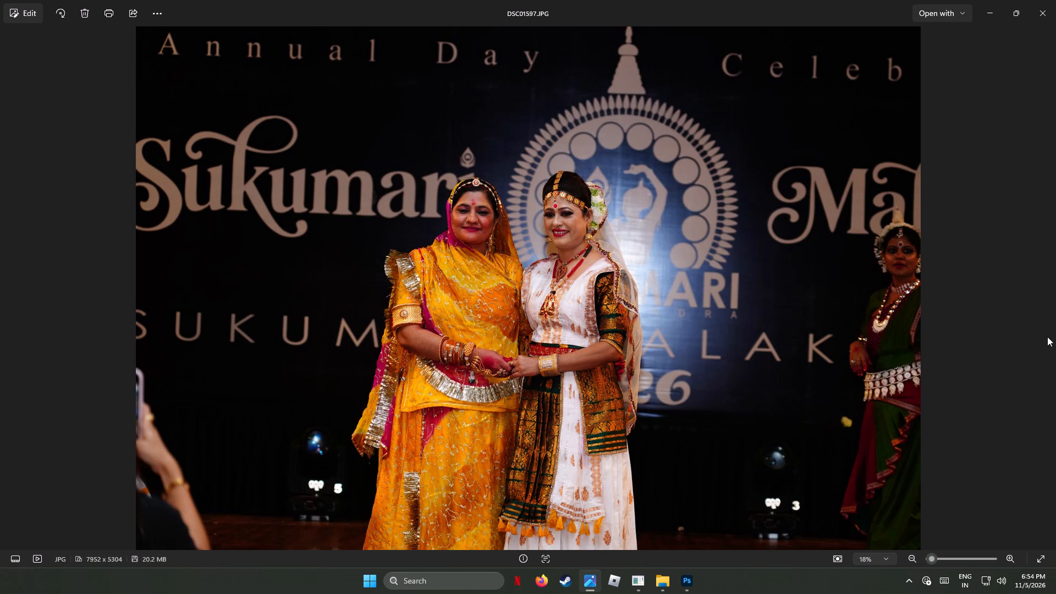
left_click(1051, 290)
left_click(1048, 9)
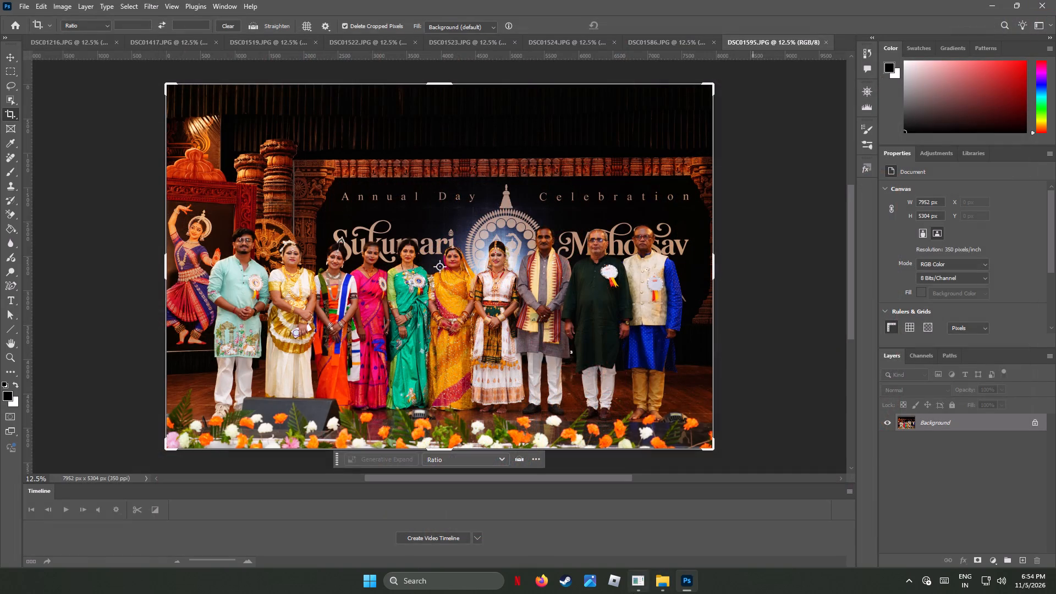
Set up a JPG export of DSC01216.JPG with quality 7 and an image width of 4000 px.
left_click(59, 40)
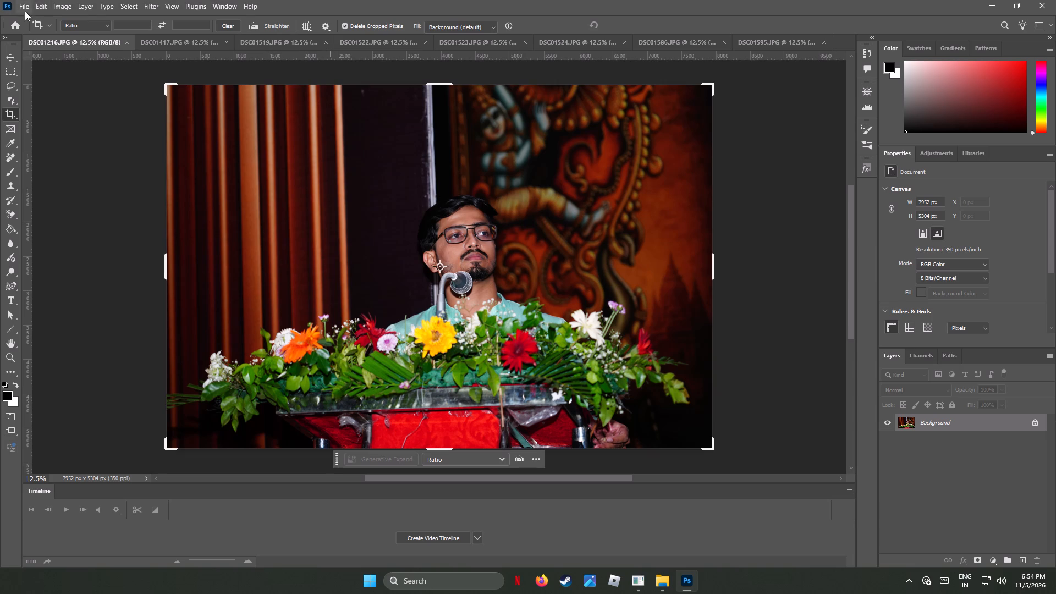
left_click(56, 8)
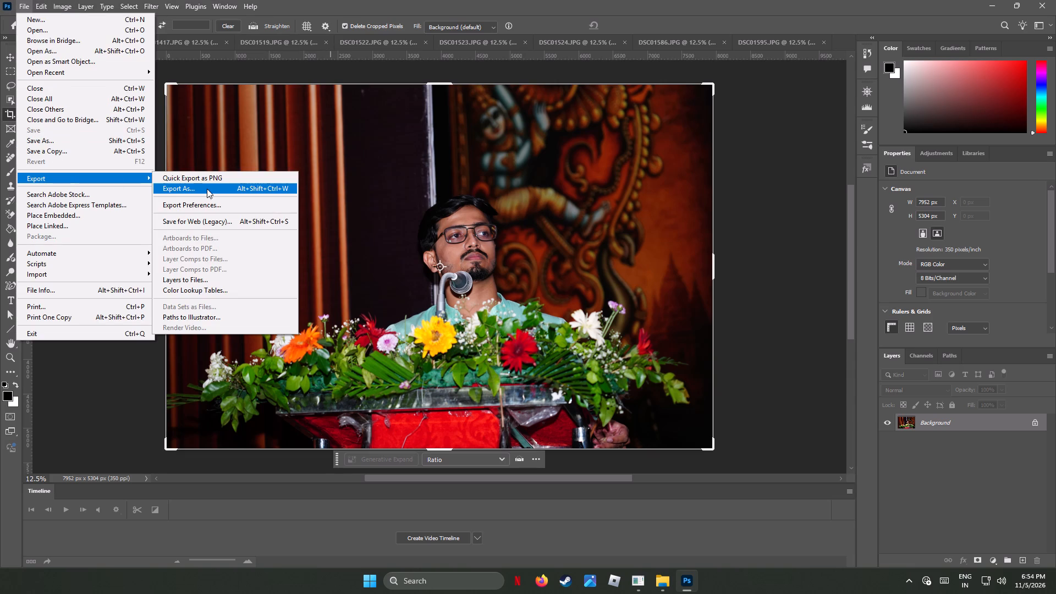
left_click(207, 188)
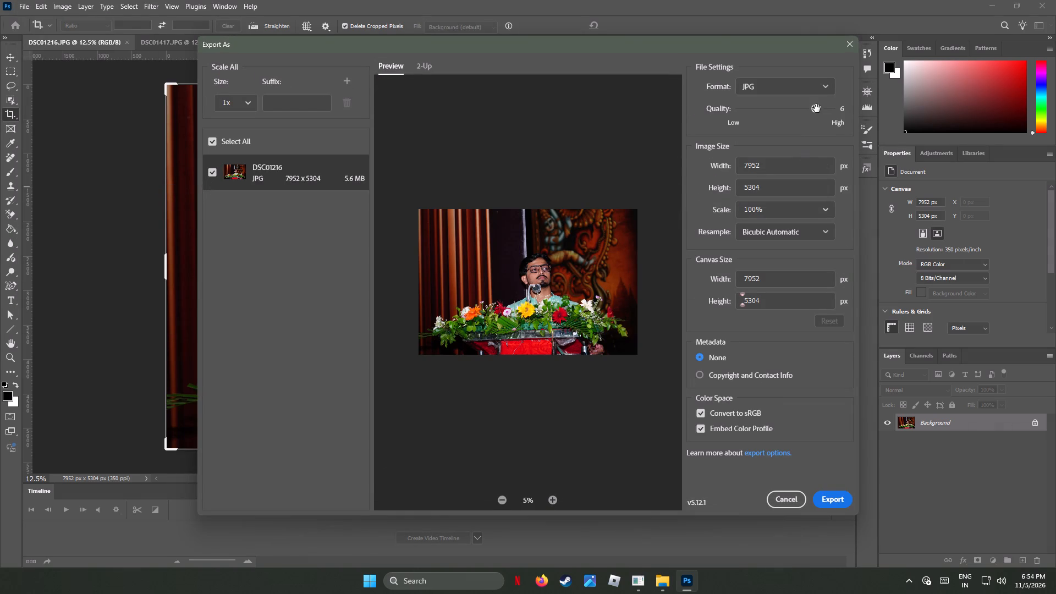
left_click_drag(817, 108, 925, 110)
left_click_drag(767, 163, 639, 152)
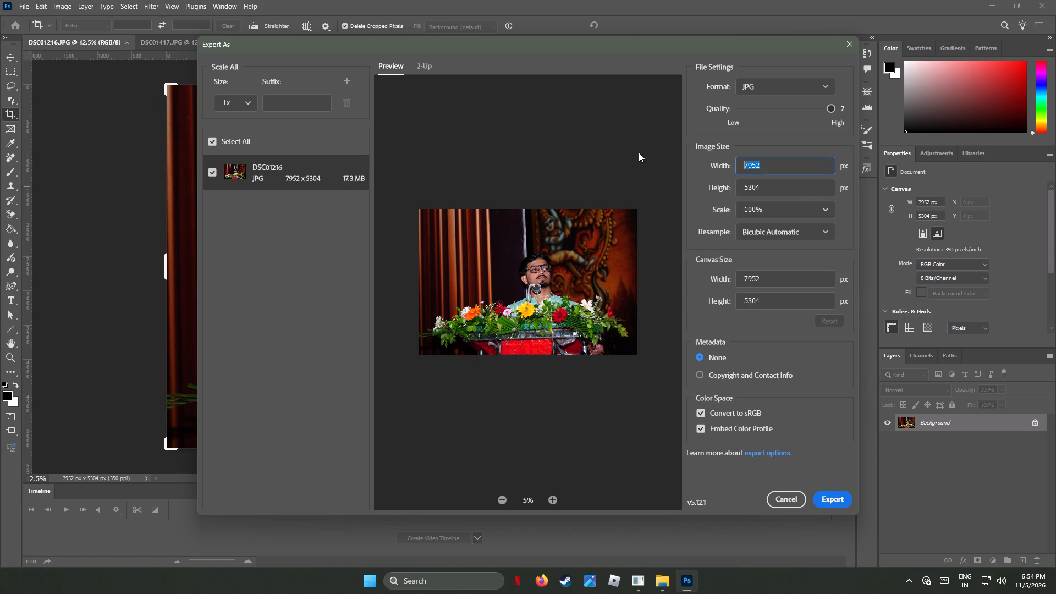
type("4000")
left_click(831, 366)
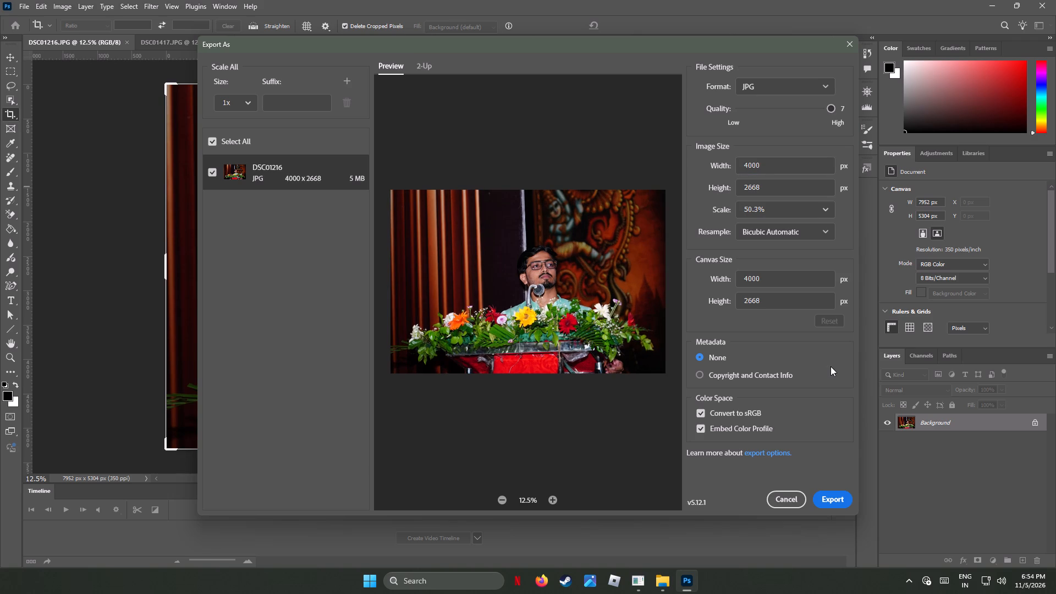
Export the image as DSC01216.jpg into a new folder named Mahesh inside AF_Img.
left_click(828, 497)
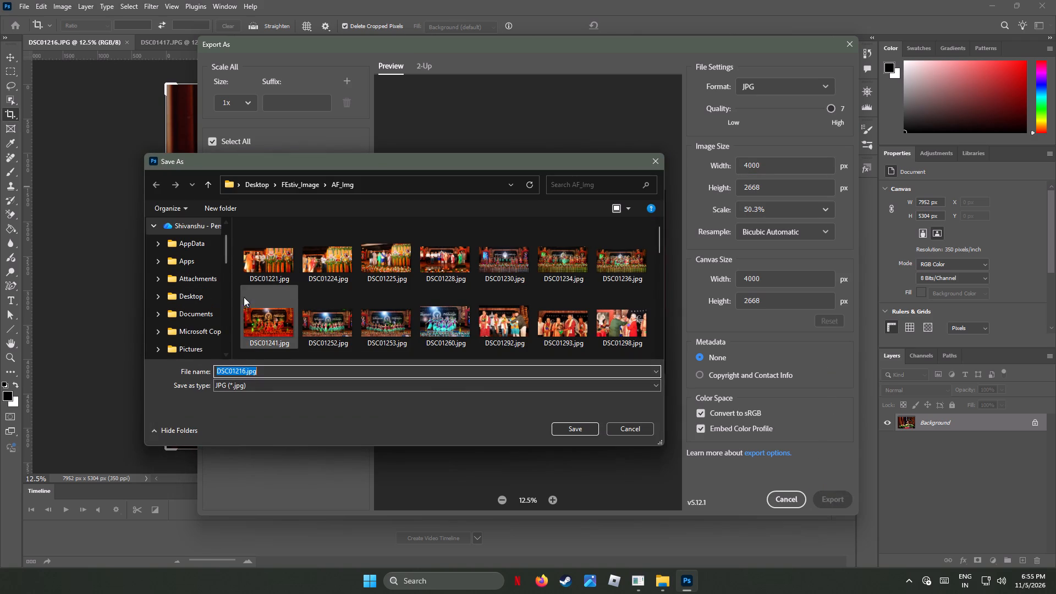
right_click(237, 283)
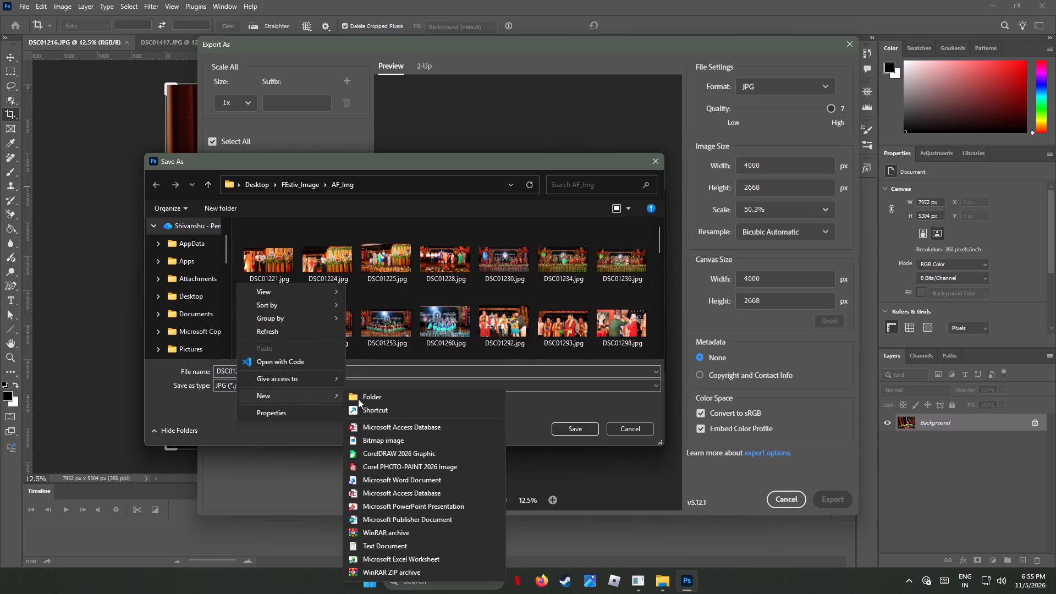
left_click(363, 395)
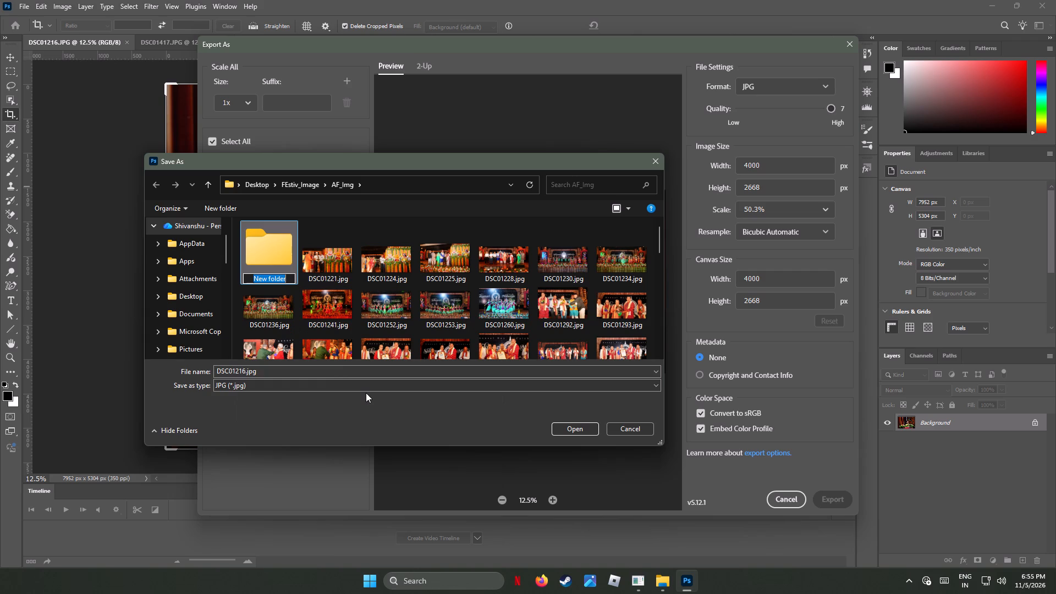
type("Ma")
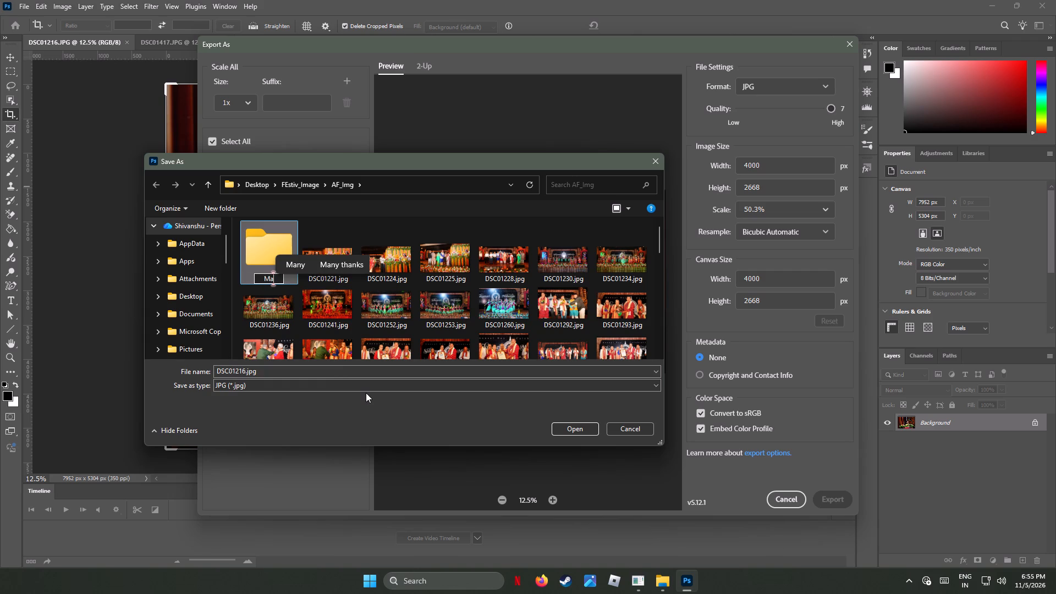
type("he")
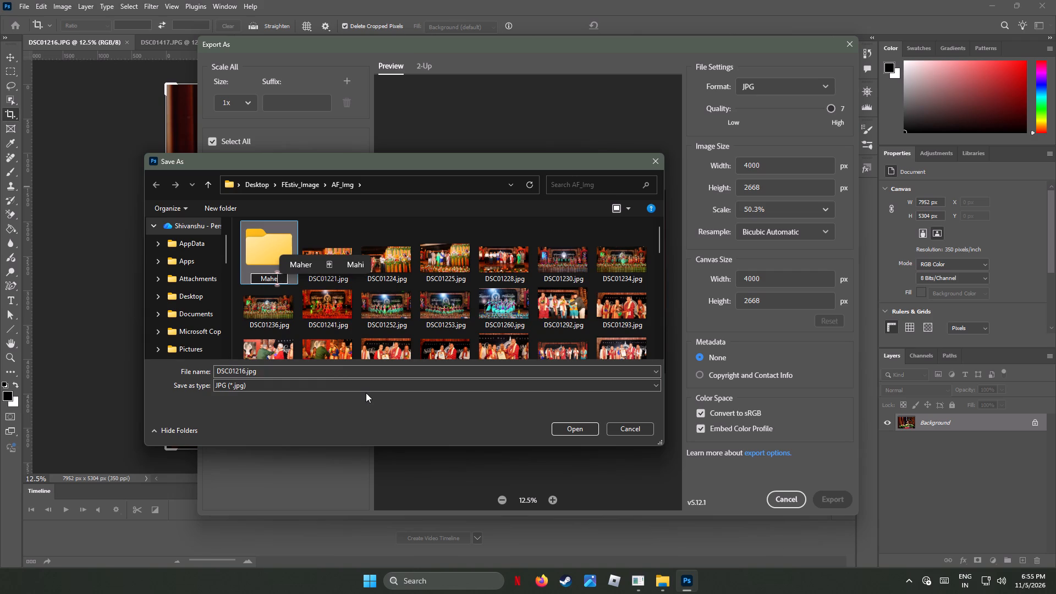
type("sh")
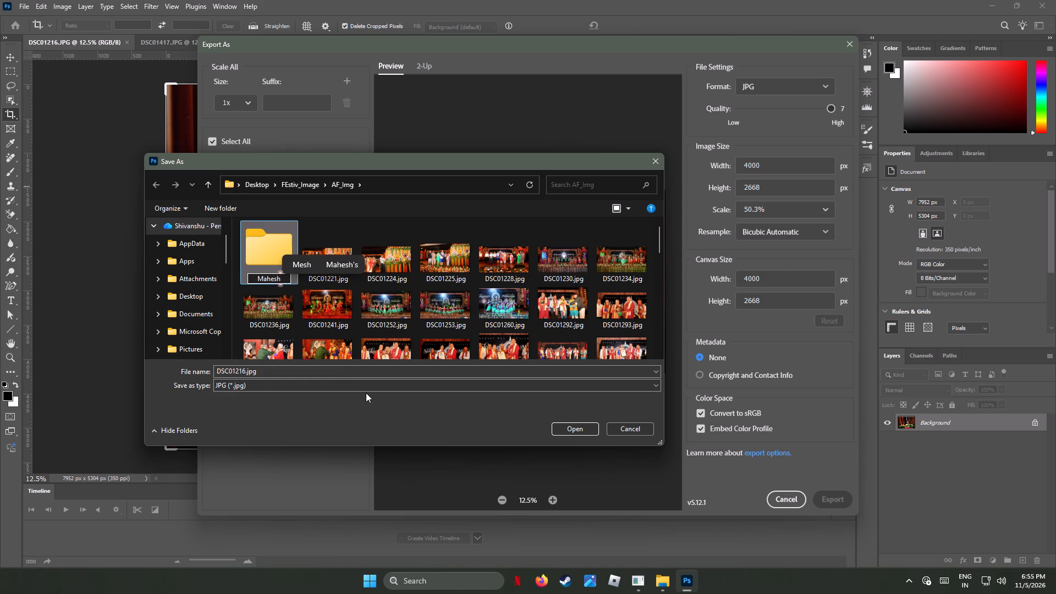
key("Return")
key("Return")
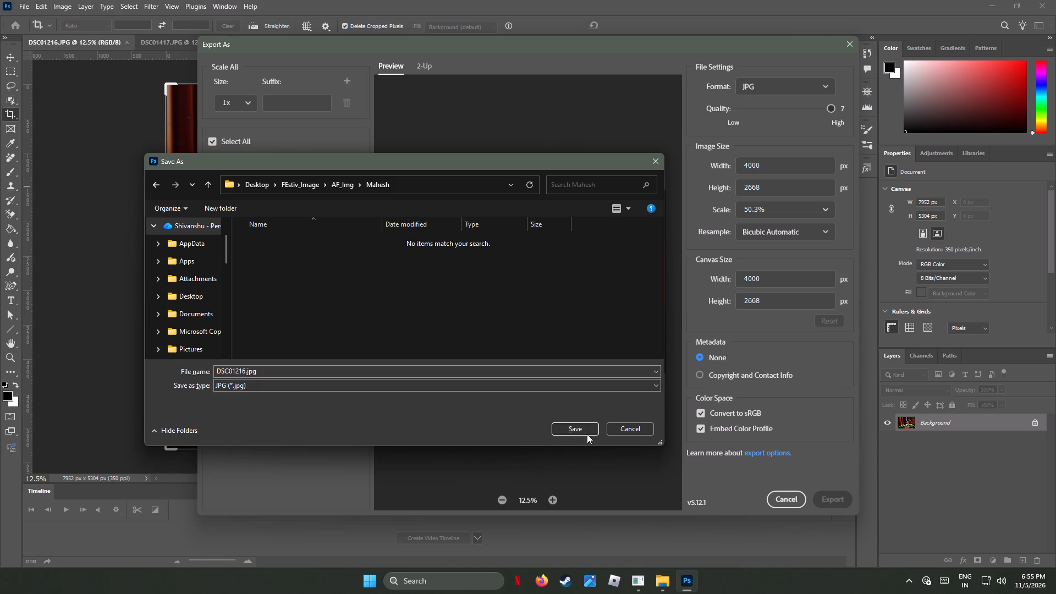
left_click(580, 425)
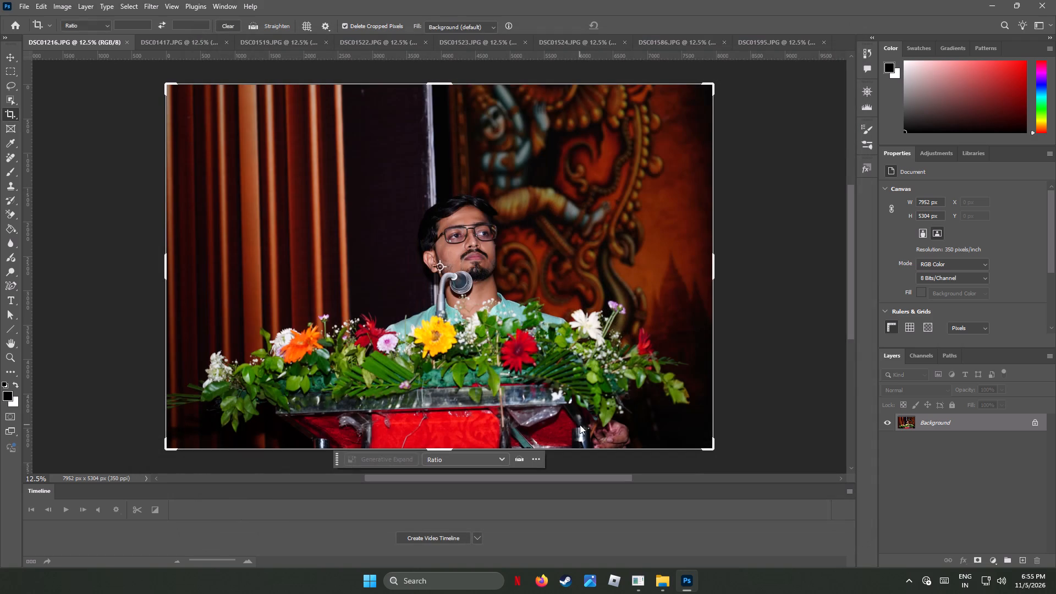
Look through the other open photos in order, from DSC01417.JPG to DSC01586.JPG, to check their framing.
left_click(164, 45)
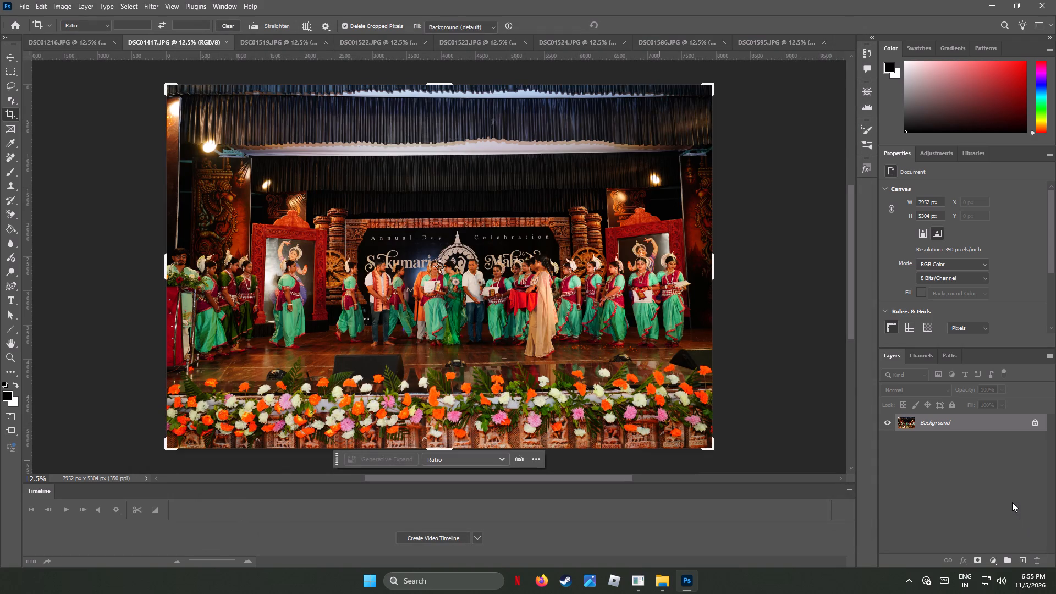
left_click(260, 39)
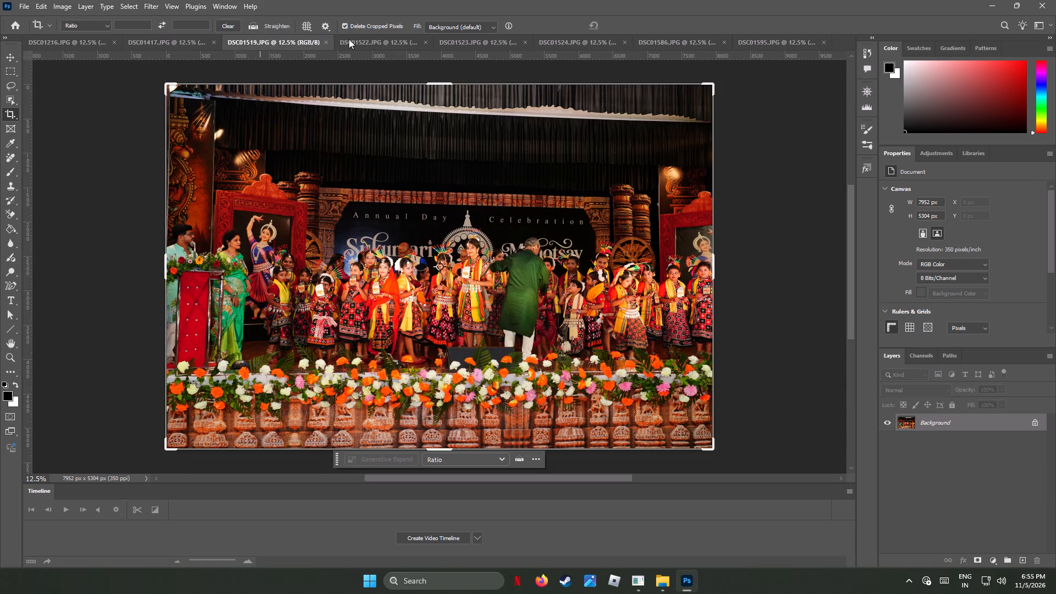
left_click(349, 39)
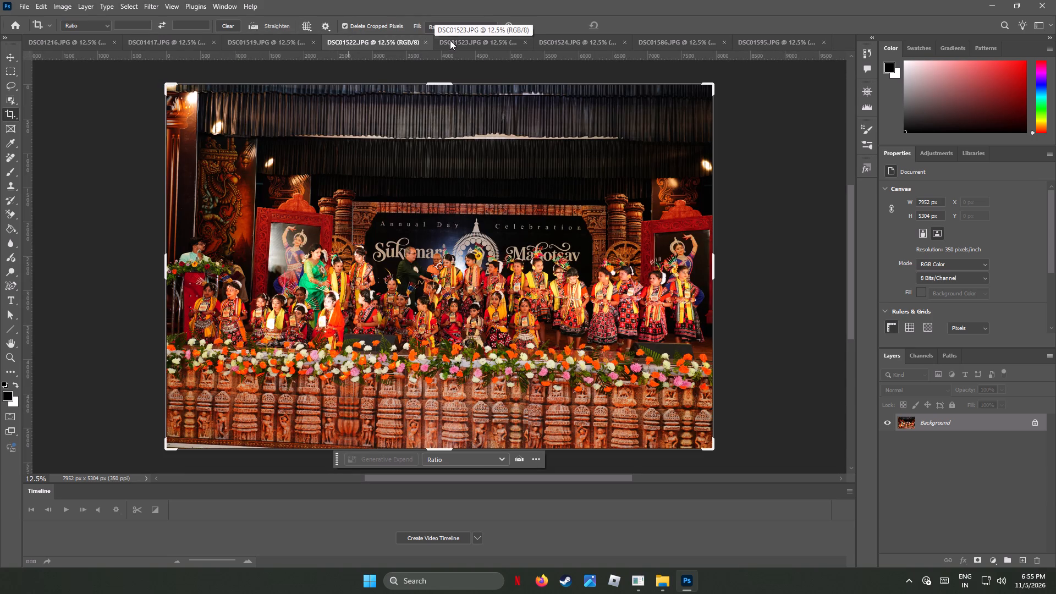
left_click(454, 38)
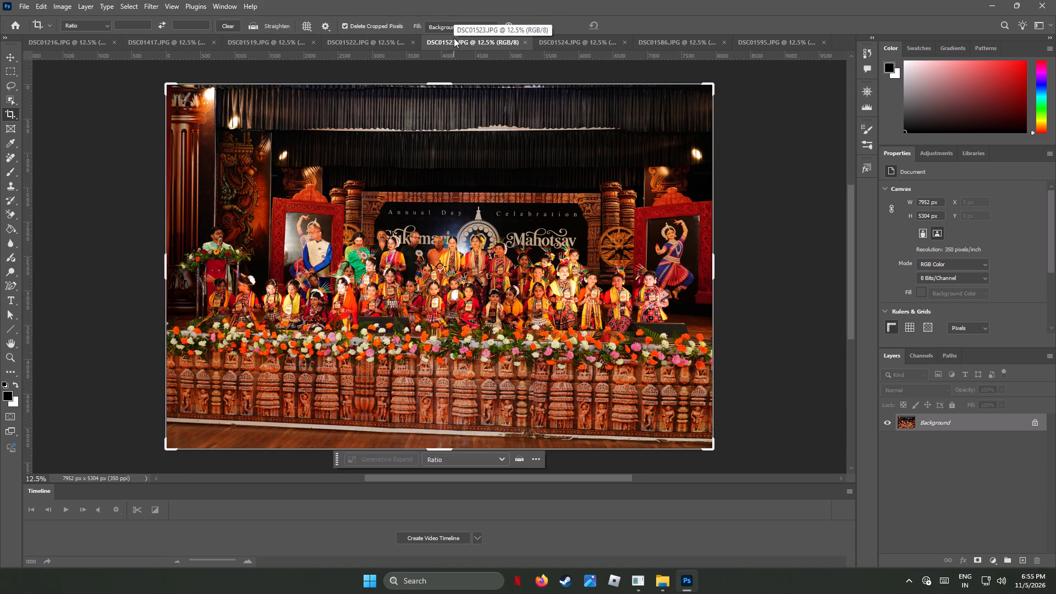
left_click(556, 41)
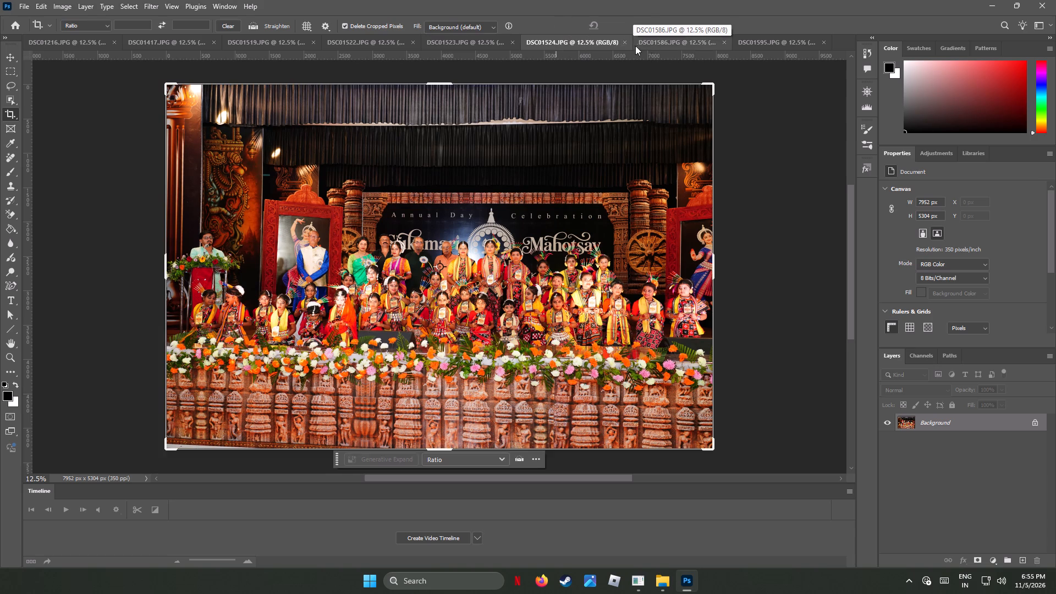
left_click(655, 42)
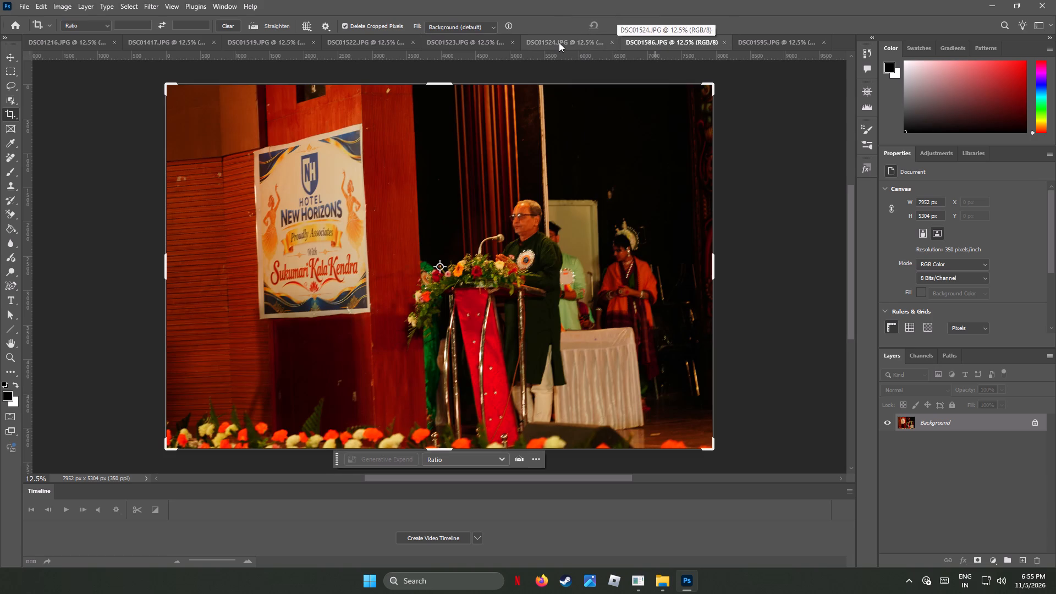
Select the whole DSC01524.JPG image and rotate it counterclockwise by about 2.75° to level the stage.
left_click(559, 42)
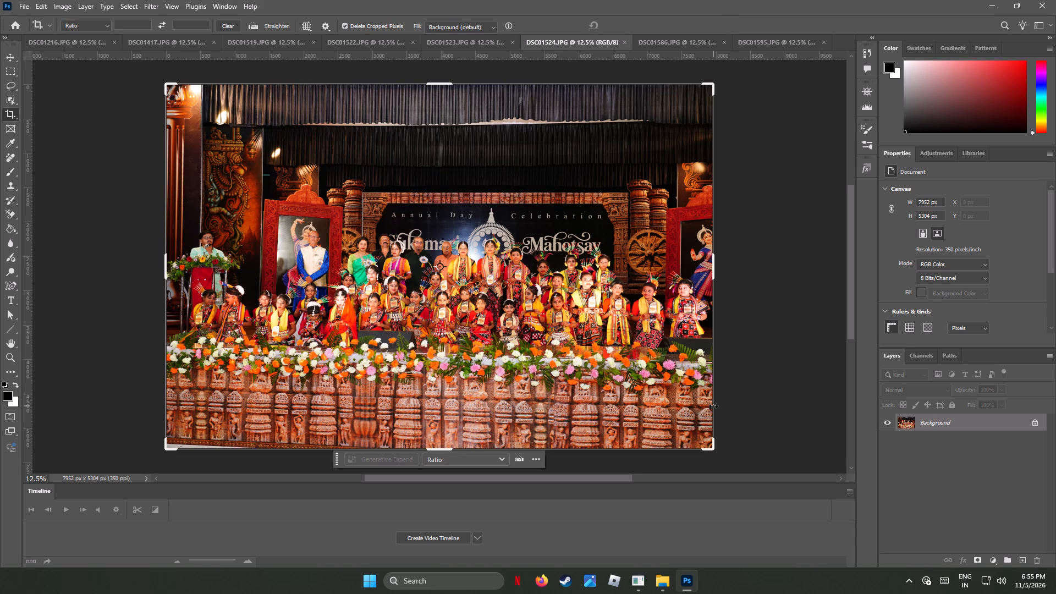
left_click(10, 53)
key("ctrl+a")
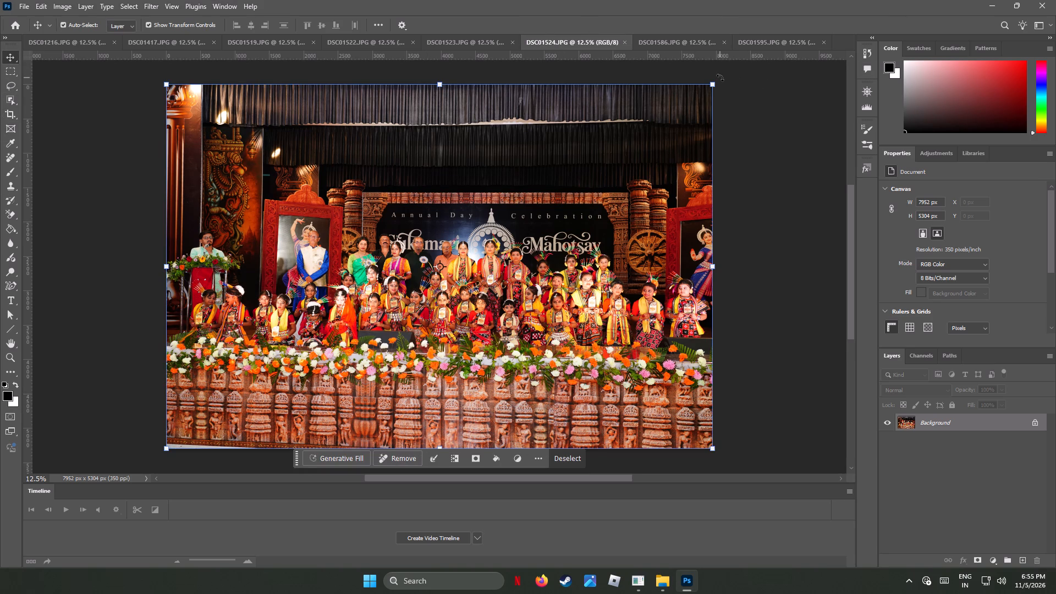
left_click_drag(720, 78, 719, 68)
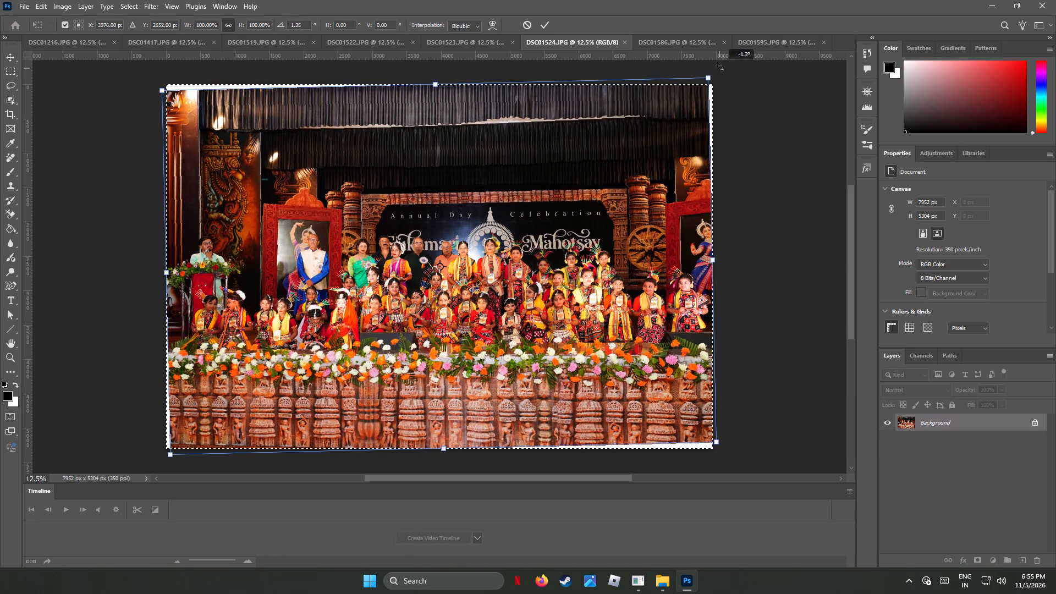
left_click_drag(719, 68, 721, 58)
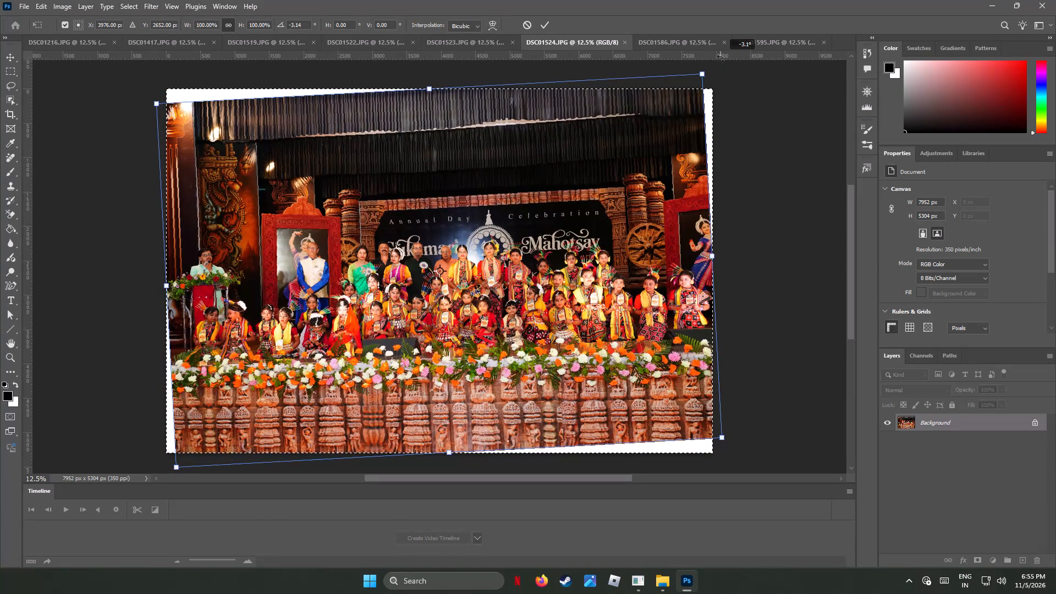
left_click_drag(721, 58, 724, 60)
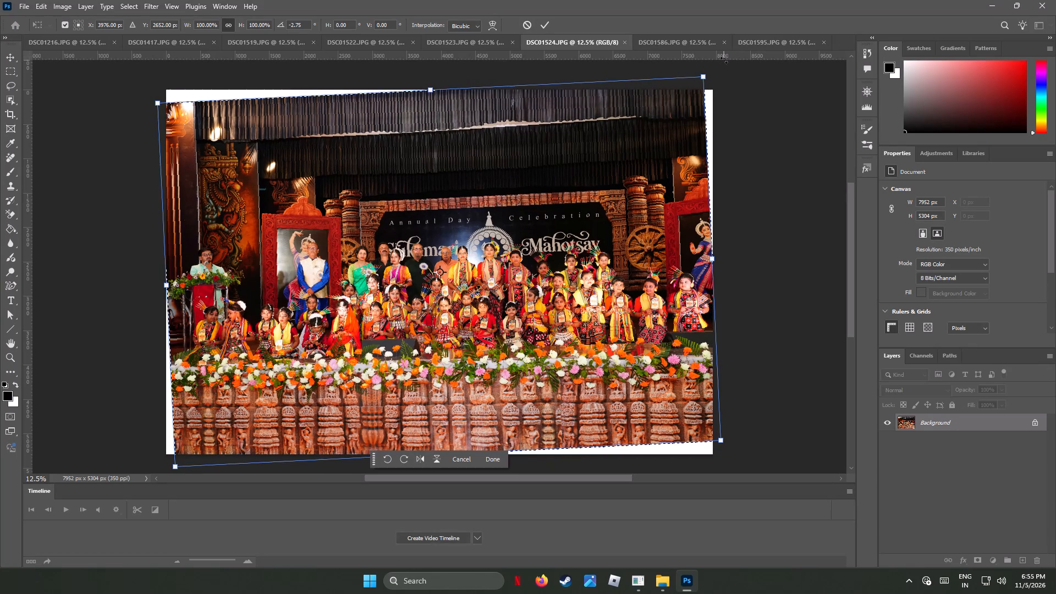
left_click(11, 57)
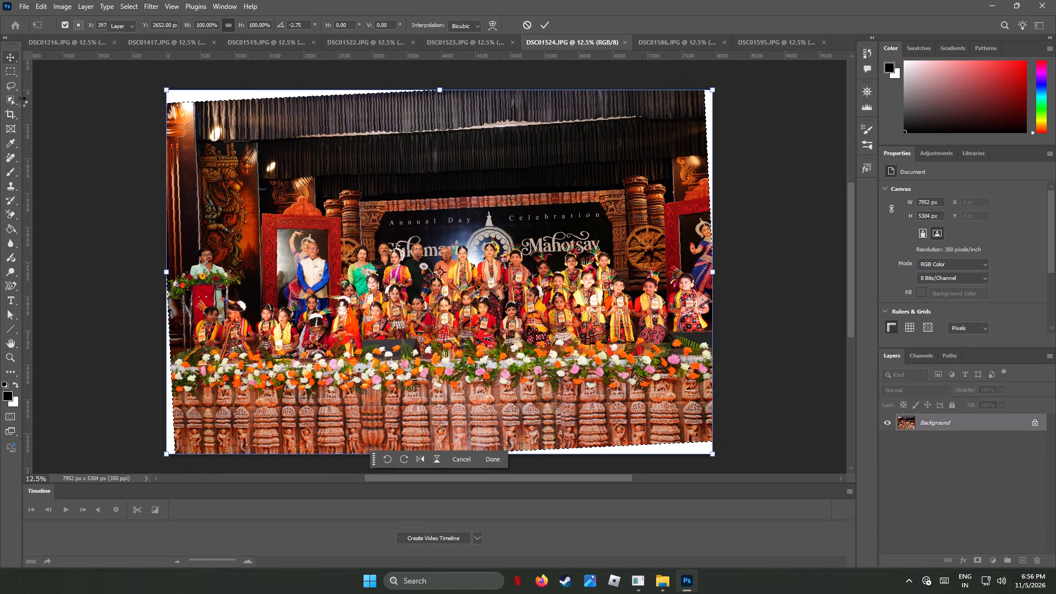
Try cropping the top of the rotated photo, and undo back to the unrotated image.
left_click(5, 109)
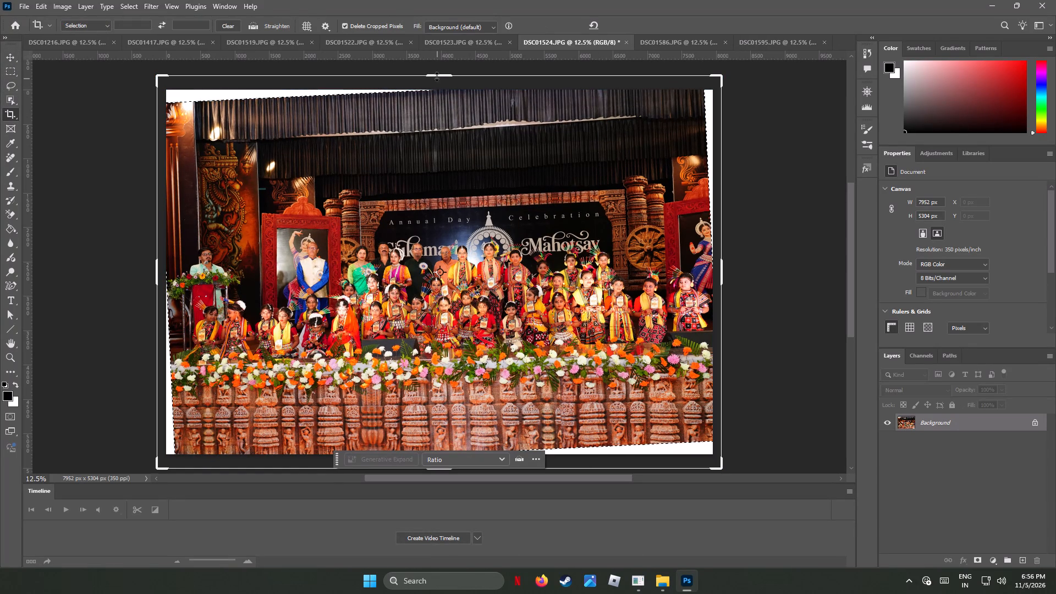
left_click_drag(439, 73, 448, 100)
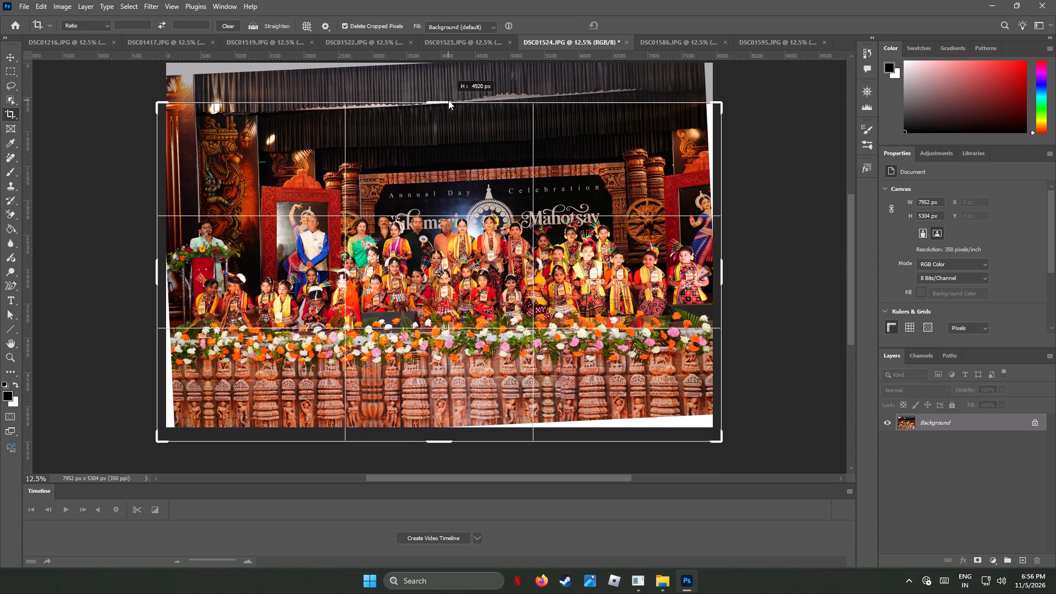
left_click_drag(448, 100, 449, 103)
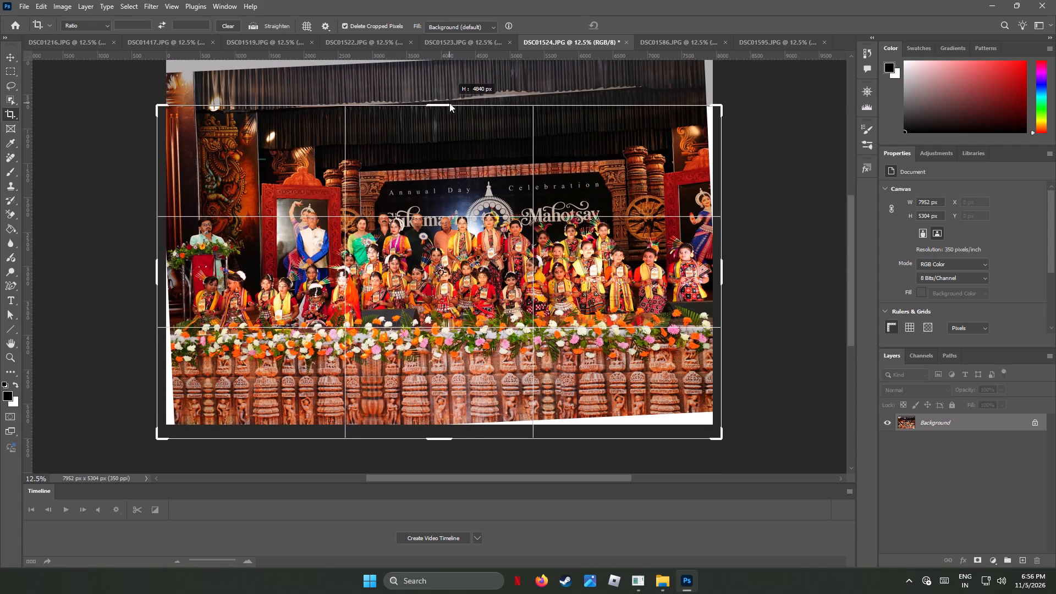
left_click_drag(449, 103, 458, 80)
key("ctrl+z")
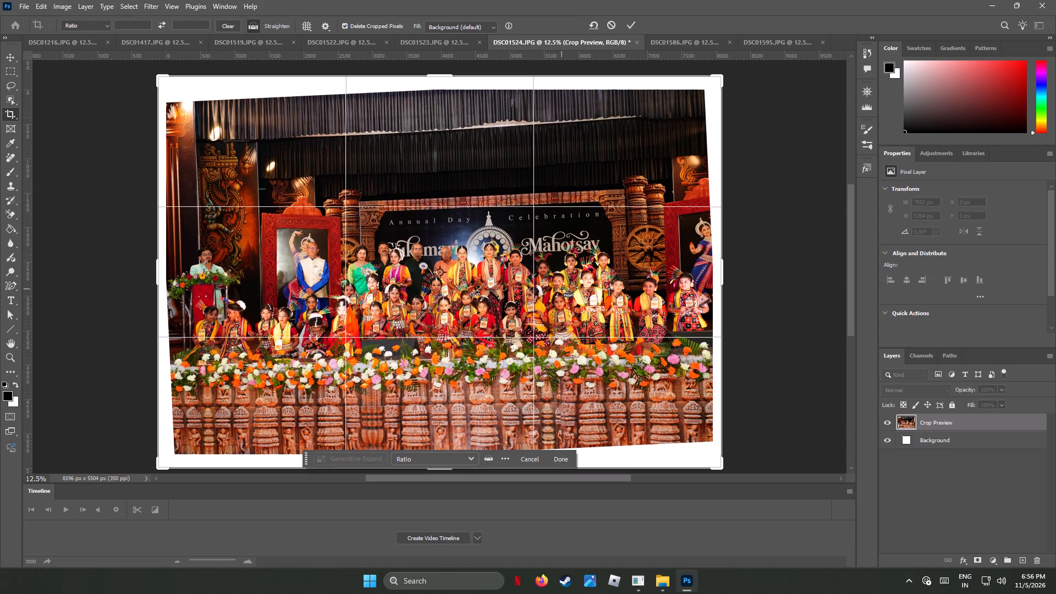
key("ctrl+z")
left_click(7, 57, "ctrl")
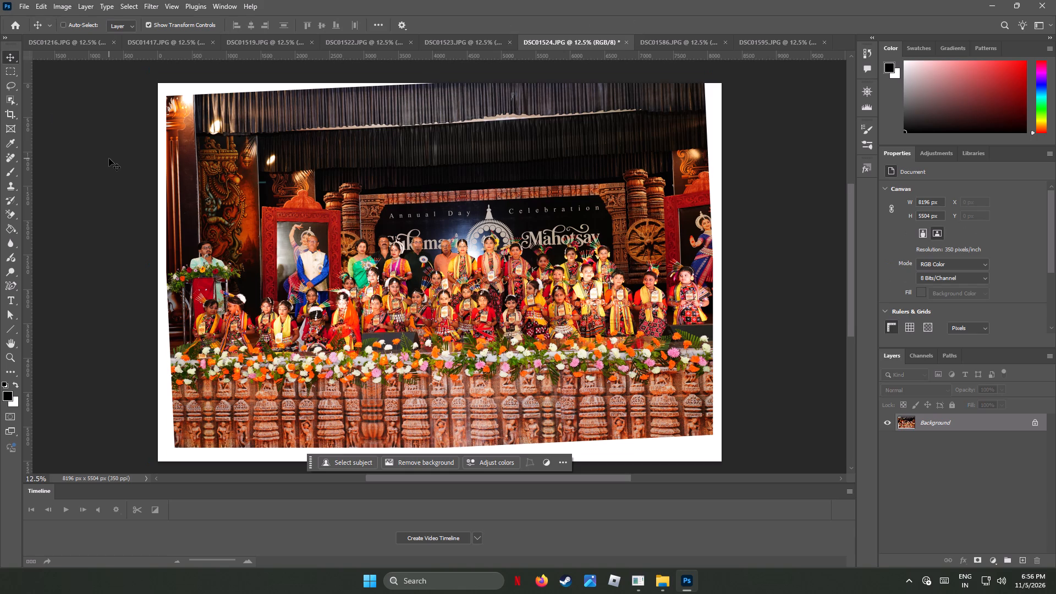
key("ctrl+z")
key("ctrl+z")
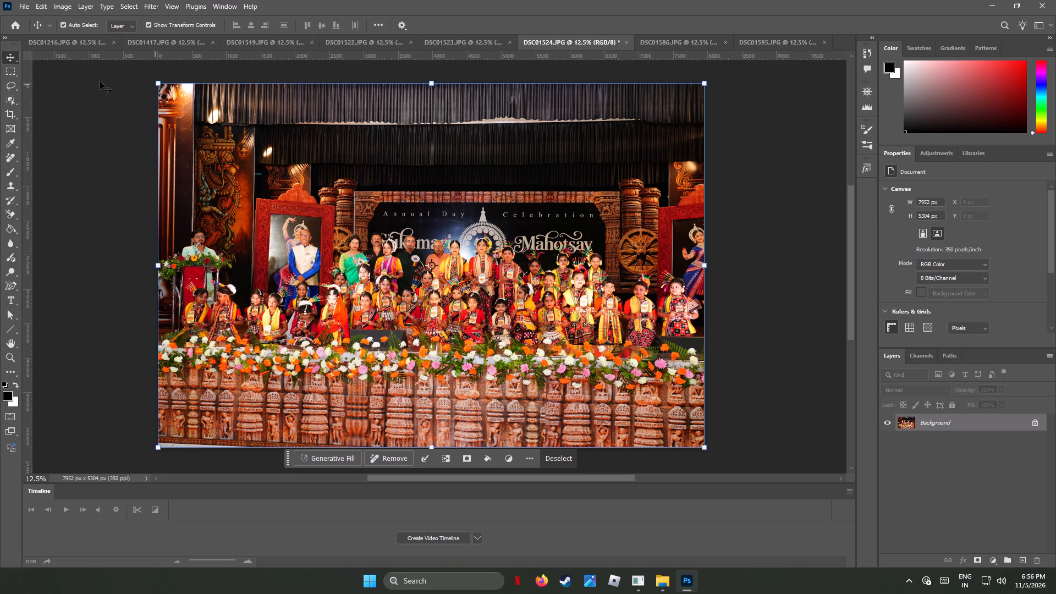
Skew DSC01524.JPG by pulling its lower-left corner down about 2.07° and its upper-left corner slightly outward.
left_click(48, 4)
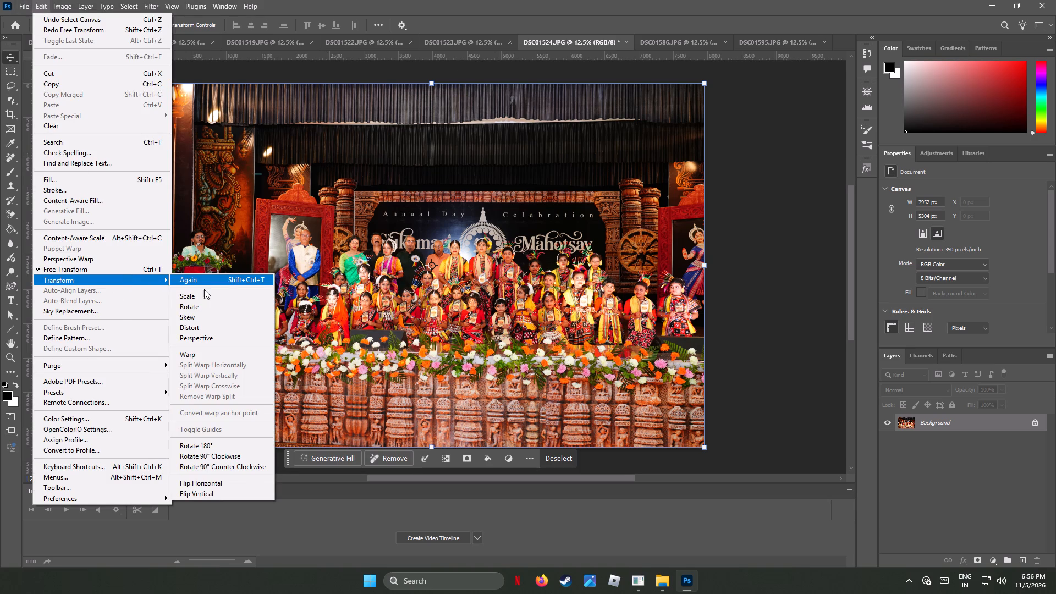
left_click(222, 337)
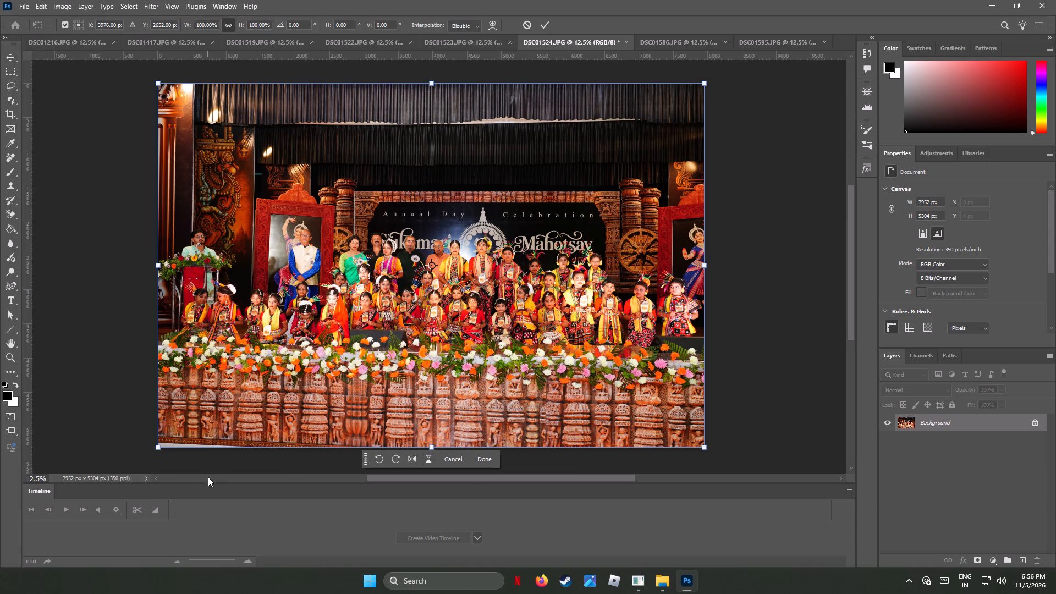
left_click(42, 4)
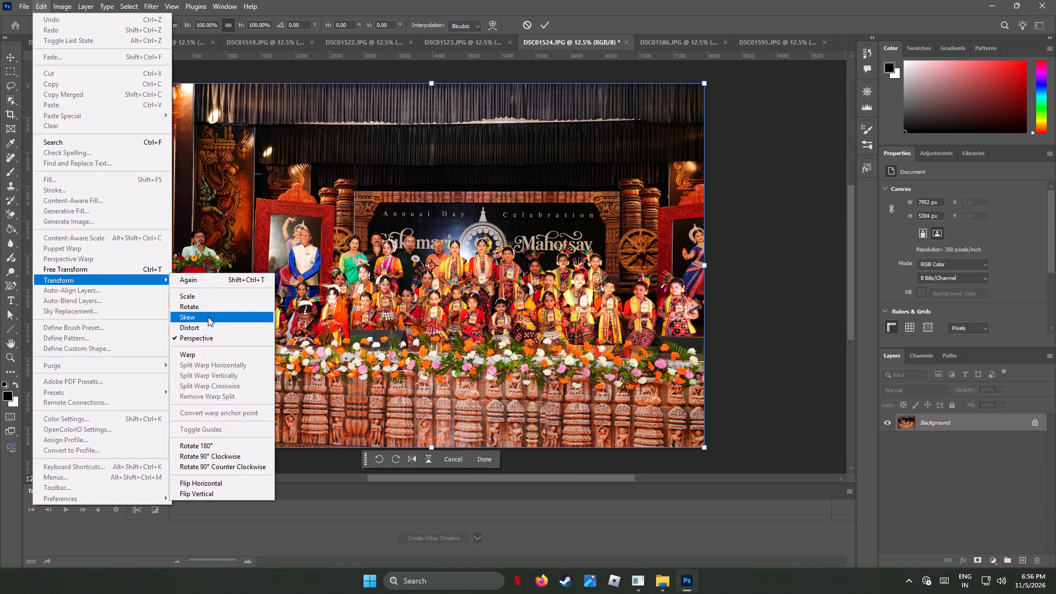
left_click(204, 316)
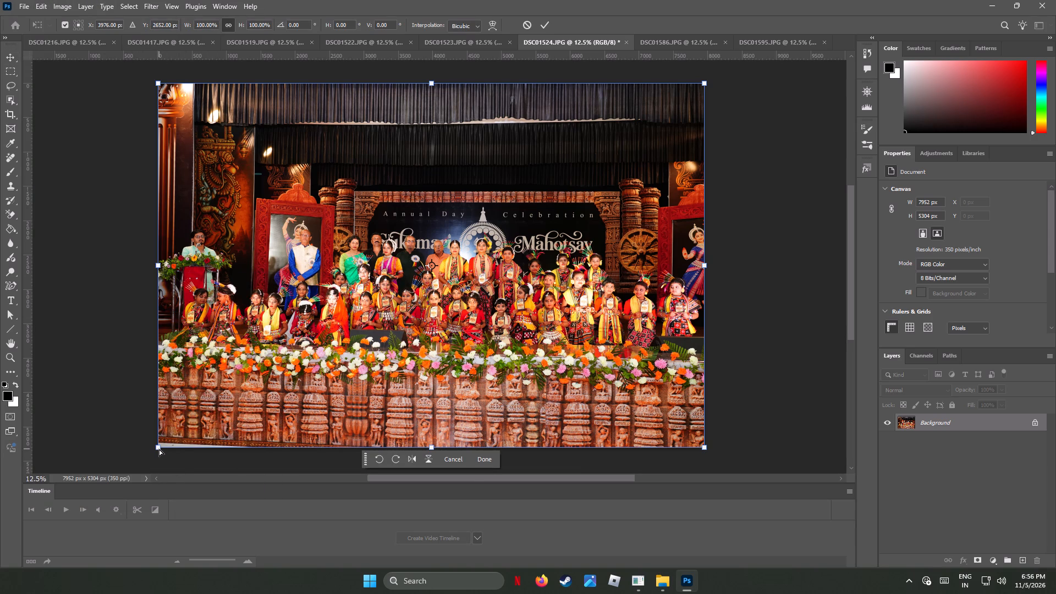
left_click(158, 449)
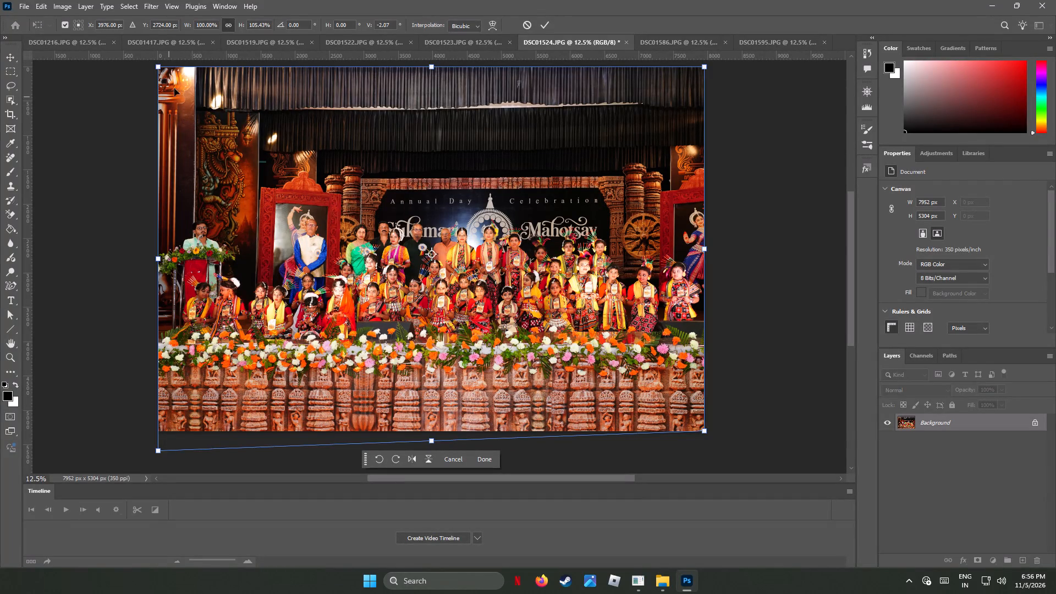
left_click(159, 68)
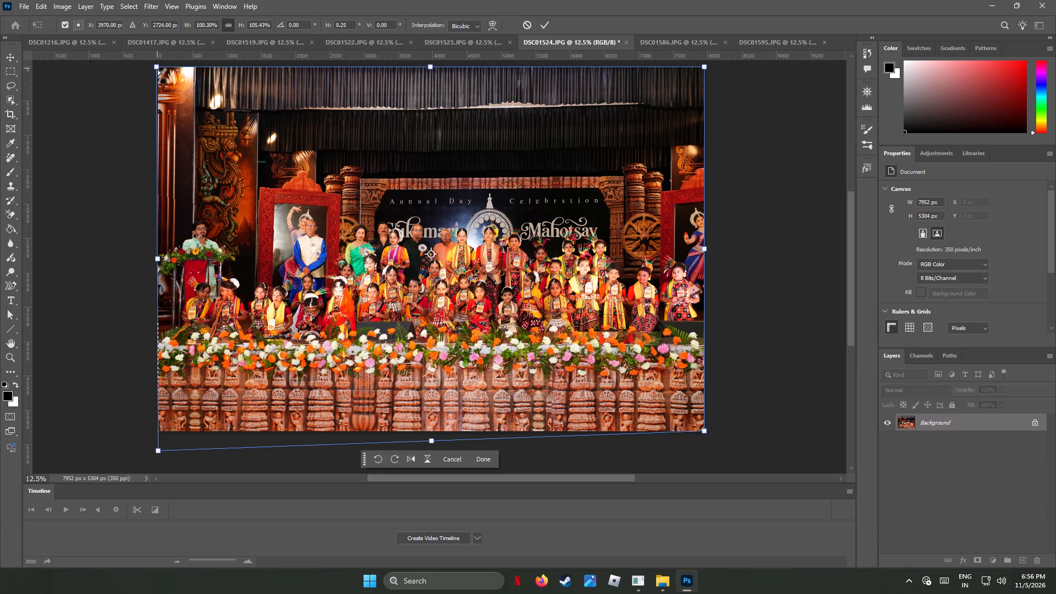
Crop DSC01524.JPG to about 7880 x 4232 px, trimming the upper curtain and the uneven bottom and side edges.
left_click(13, 116)
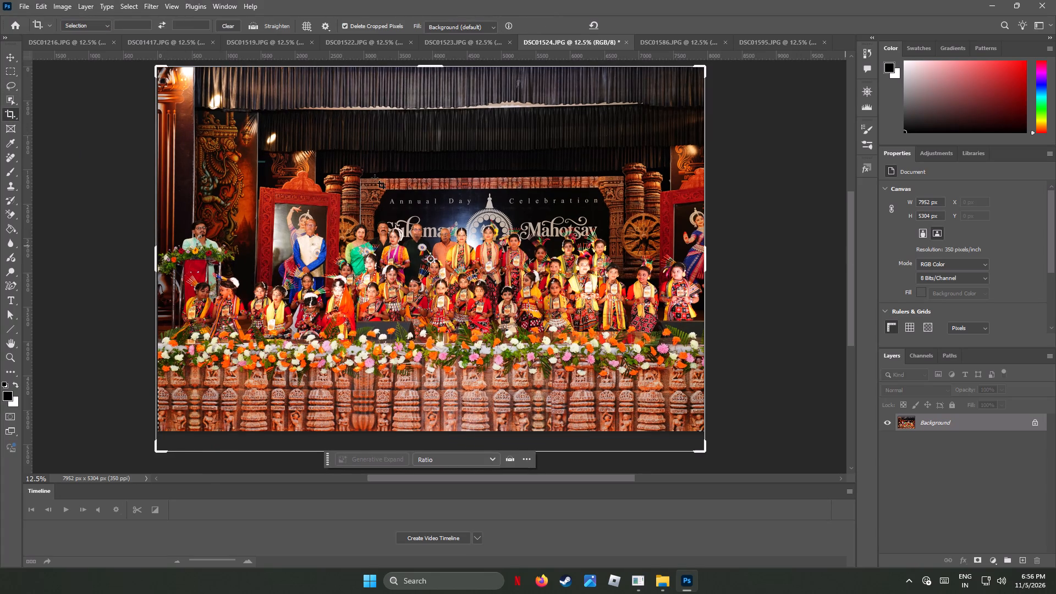
left_click(7, 116)
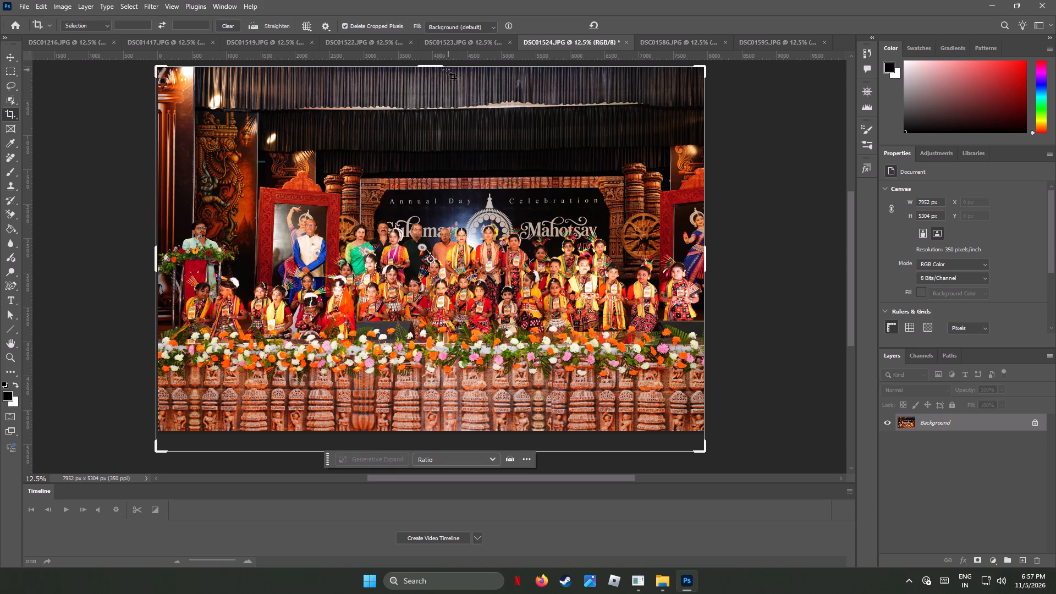
left_click_drag(434, 65, 443, 102)
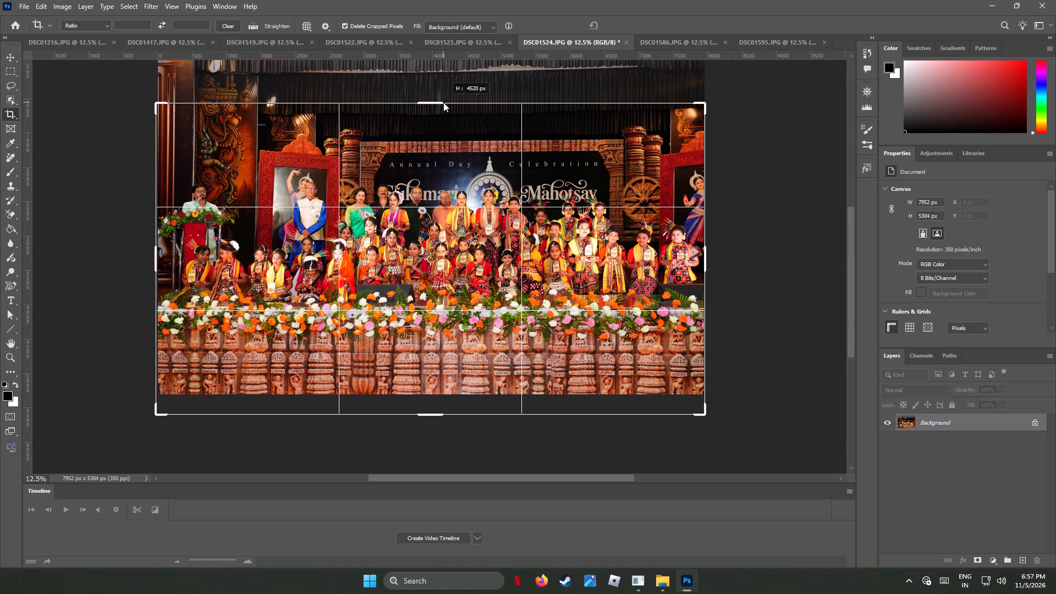
left_click_drag(443, 102, 444, 102)
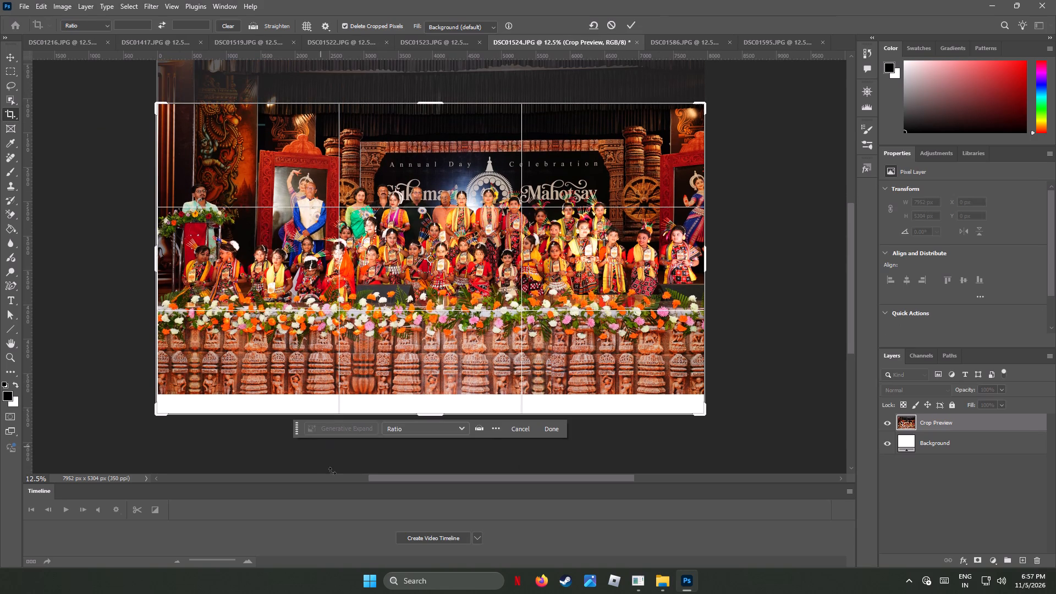
left_click_drag(434, 413, 435, 404)
left_click(157, 256)
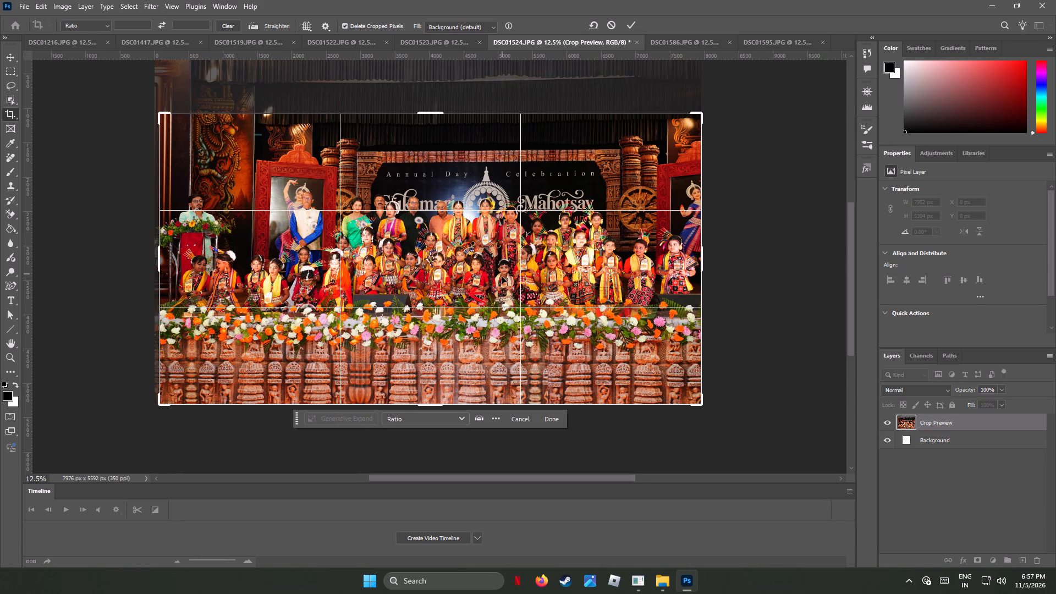
key("Return")
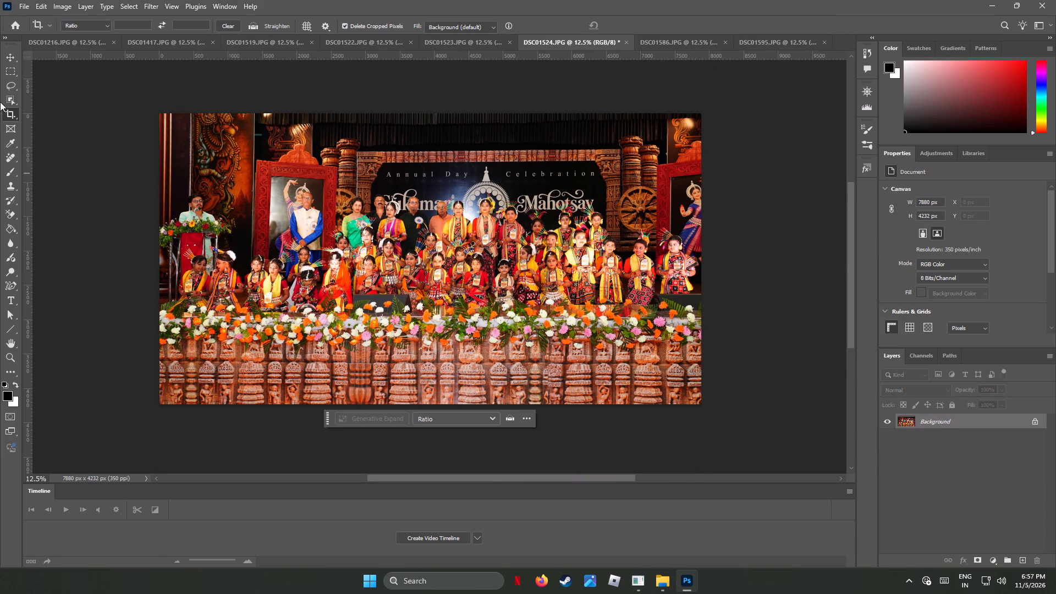
Export the photo as DSC01524.jpg into the Mahesh folder, in JPG format with quality 7 and a width of 4000 px.
left_click(22, 7)
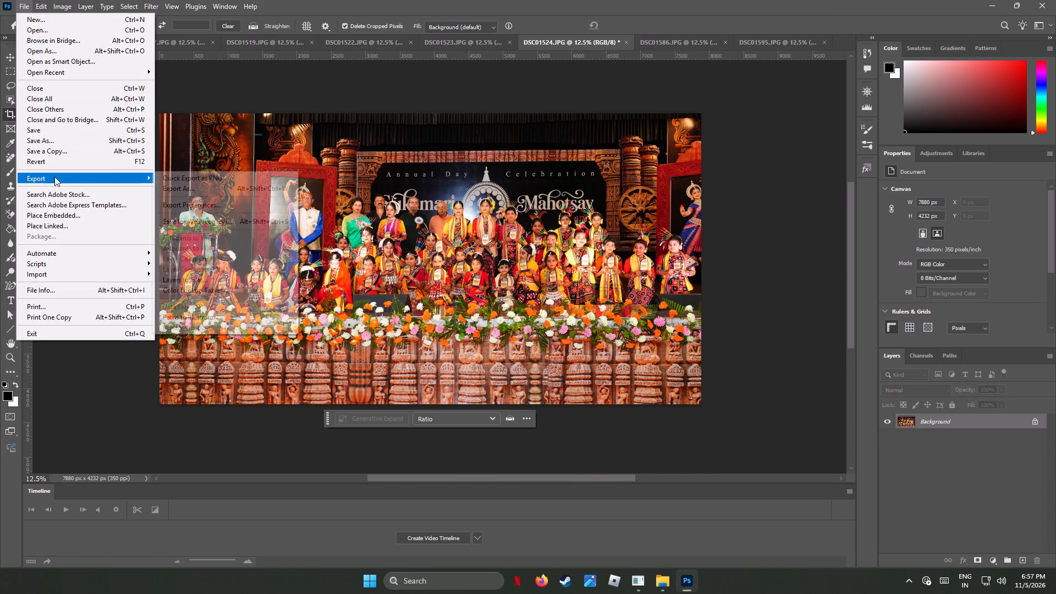
left_click(195, 190)
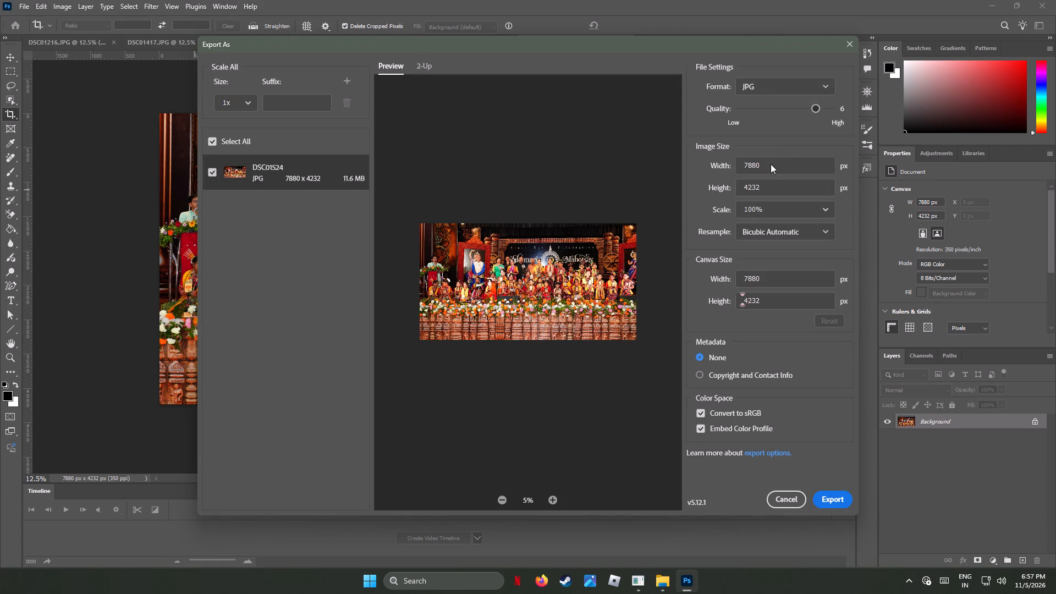
left_click_drag(766, 163, 614, 160)
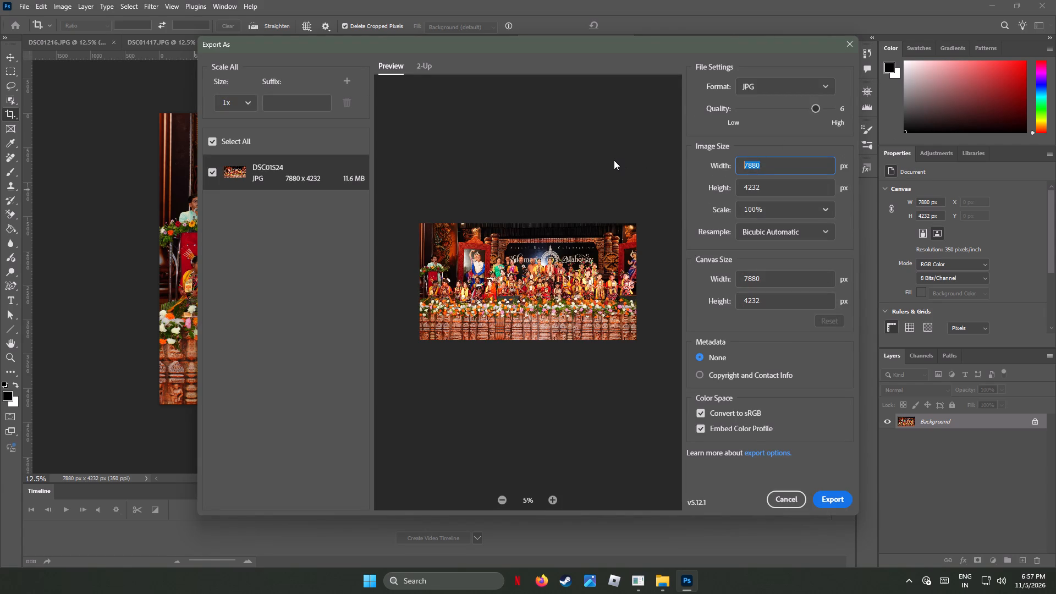
type("4000")
left_click_drag(818, 111, 924, 122)
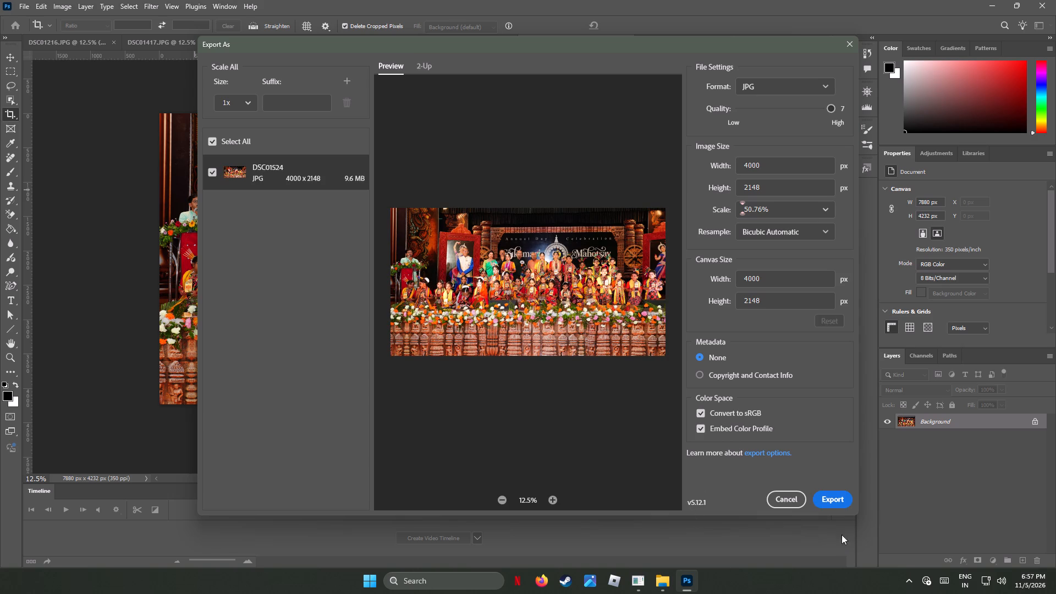
left_click(840, 497)
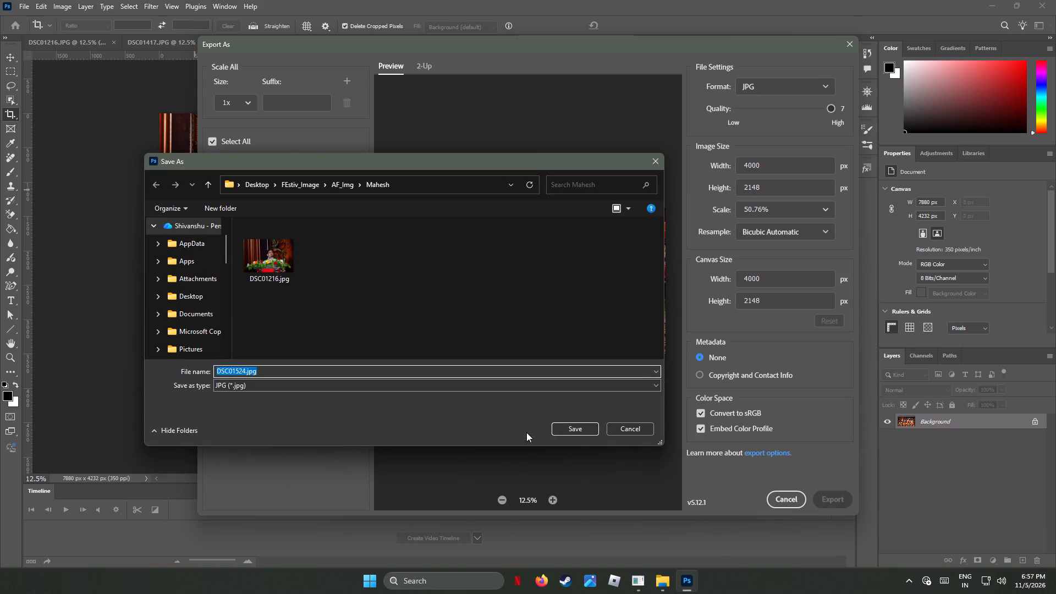
left_click(576, 426)
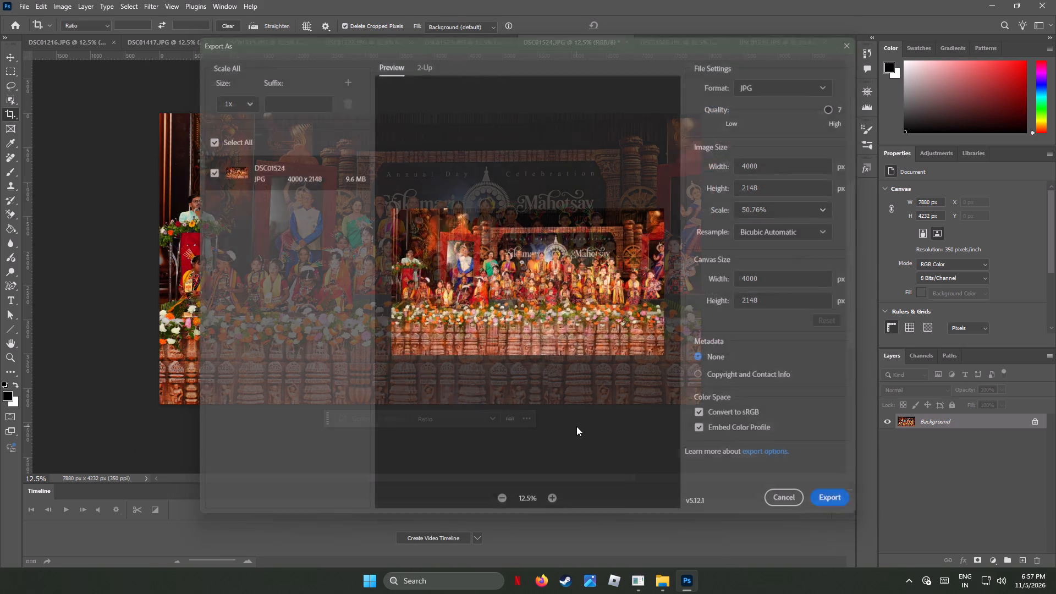
Crop DSC01595.JPG to 7952 x 4600 px, trimming only the dark curtain area along the photo's top.
left_click(674, 43)
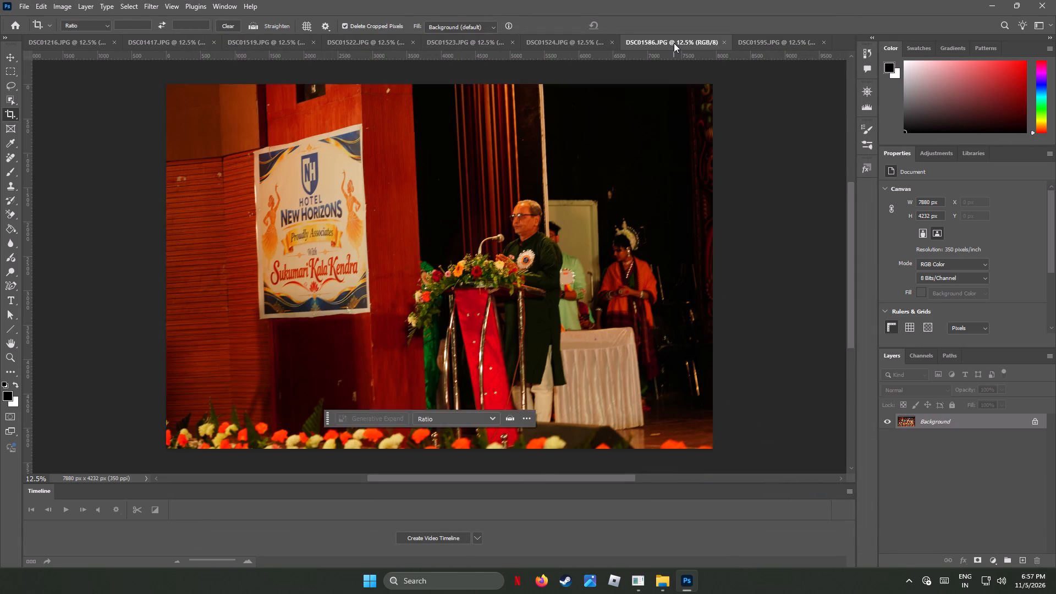
left_click(766, 41)
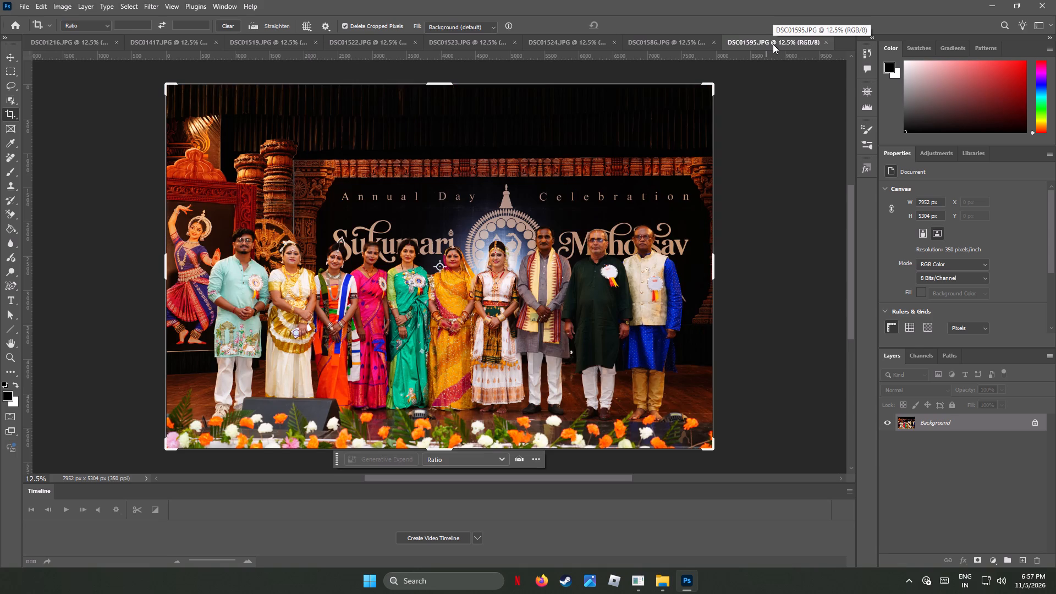
left_click_drag(445, 82, 453, 109)
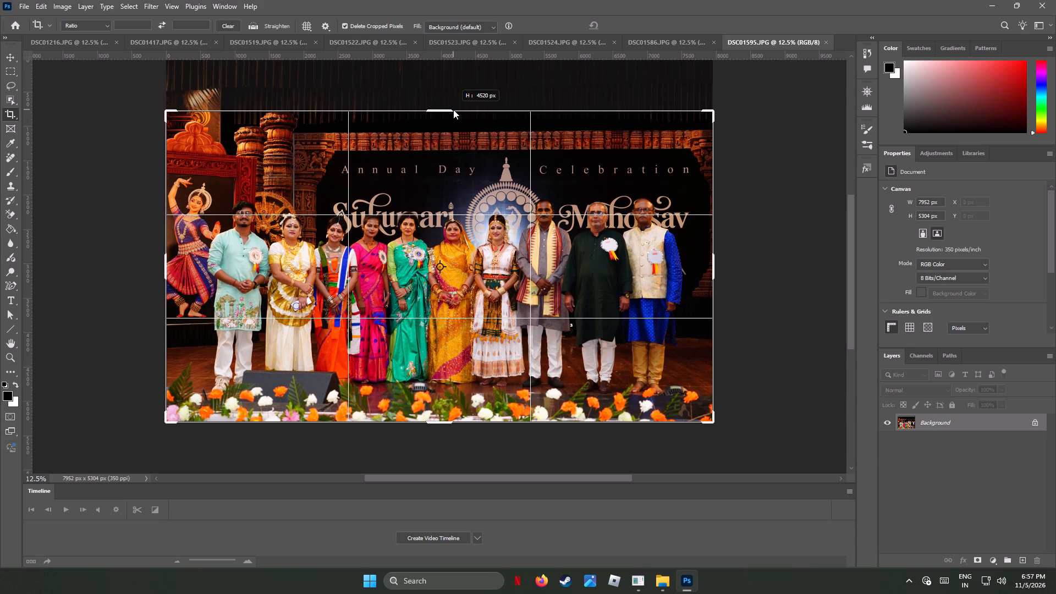
left_click_drag(453, 109, 454, 107)
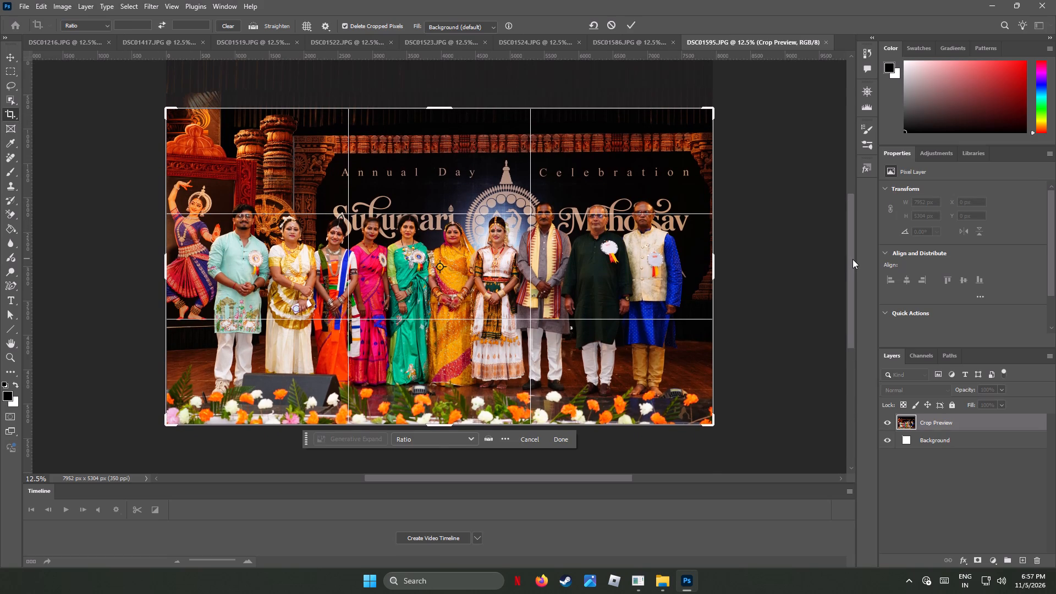
key("Return")
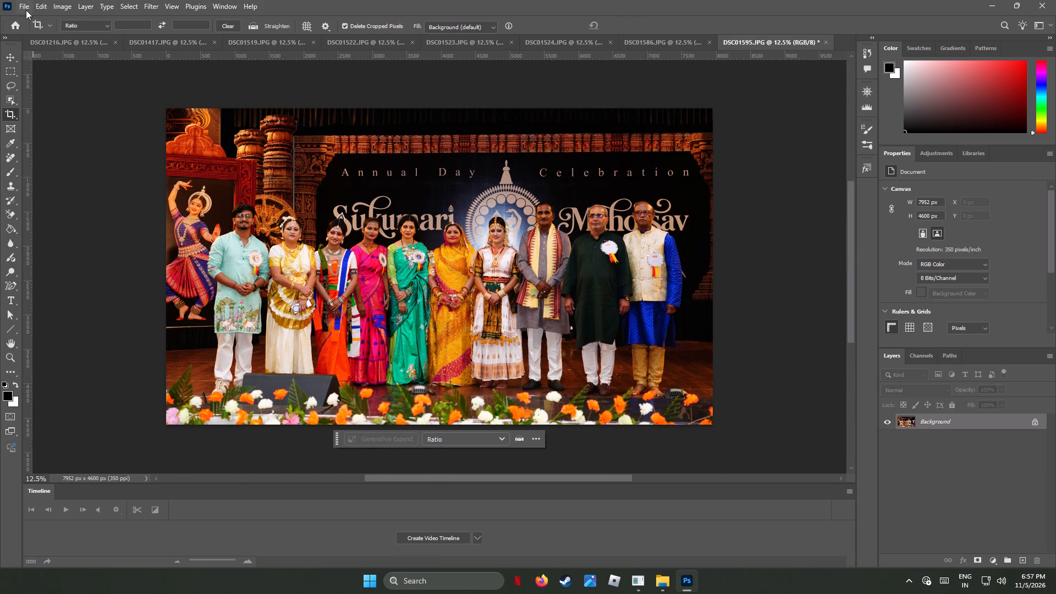
Export the cropped photo as DSC01595.jpg into the Mahesh folder, in JPG format with quality 7 and a width of 4000 px.
left_click(27, 5)
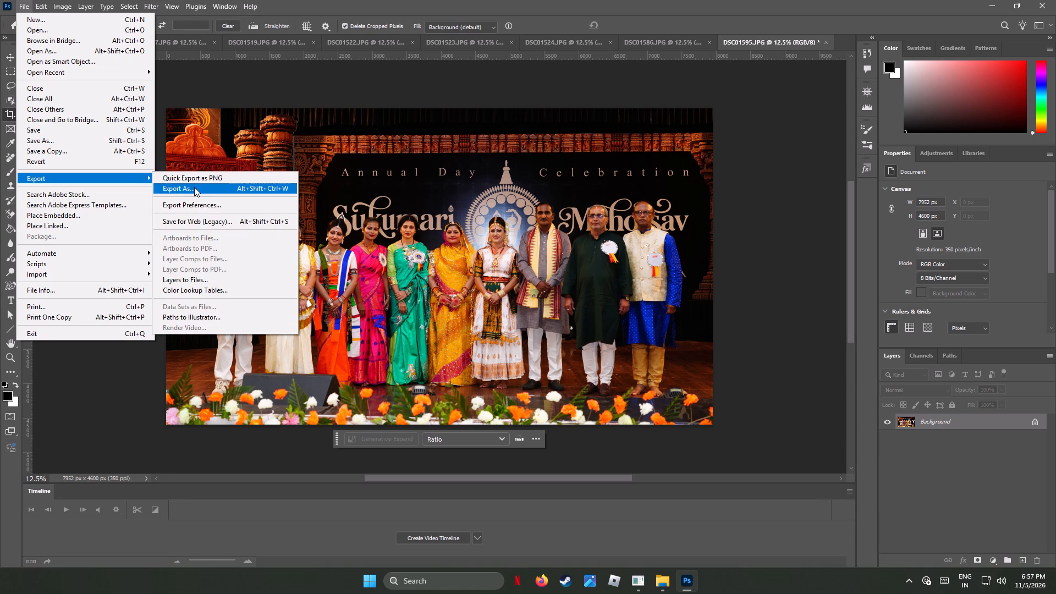
left_click(194, 187)
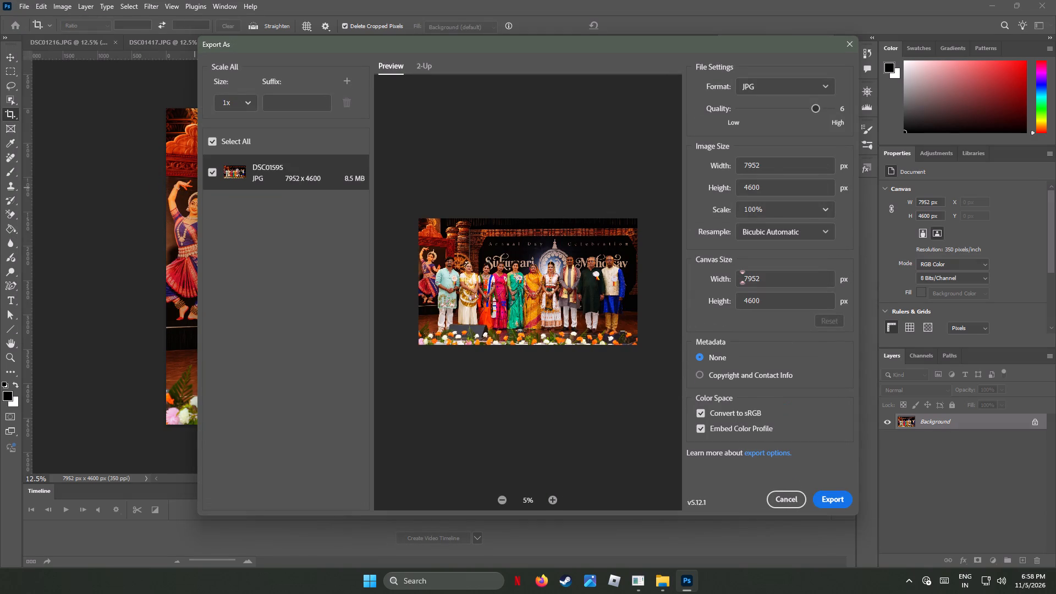
left_click_drag(776, 164, 601, 159)
type("4000")
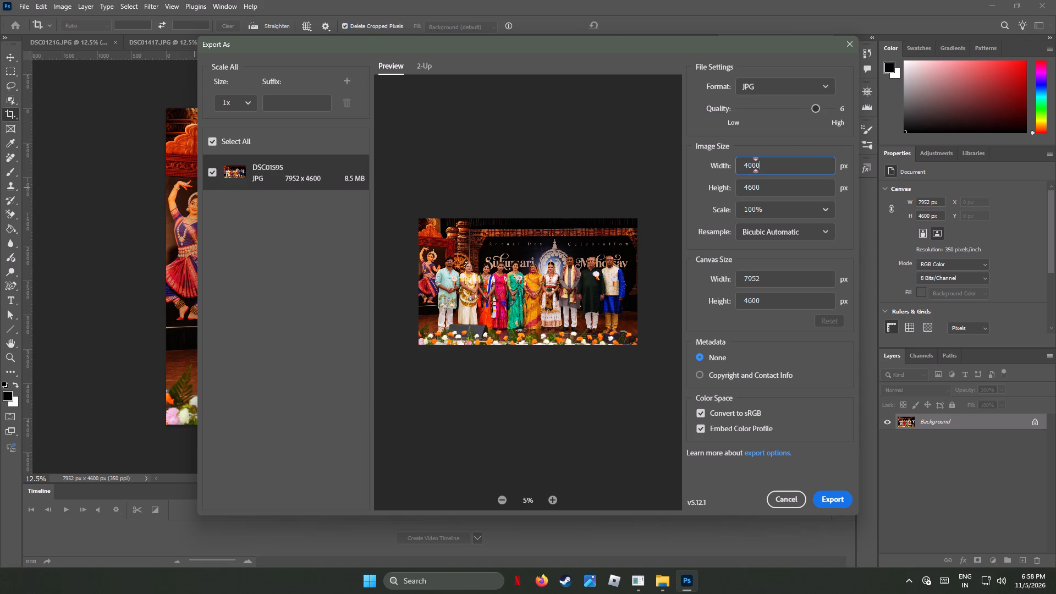
left_click_drag(813, 108, 958, 121)
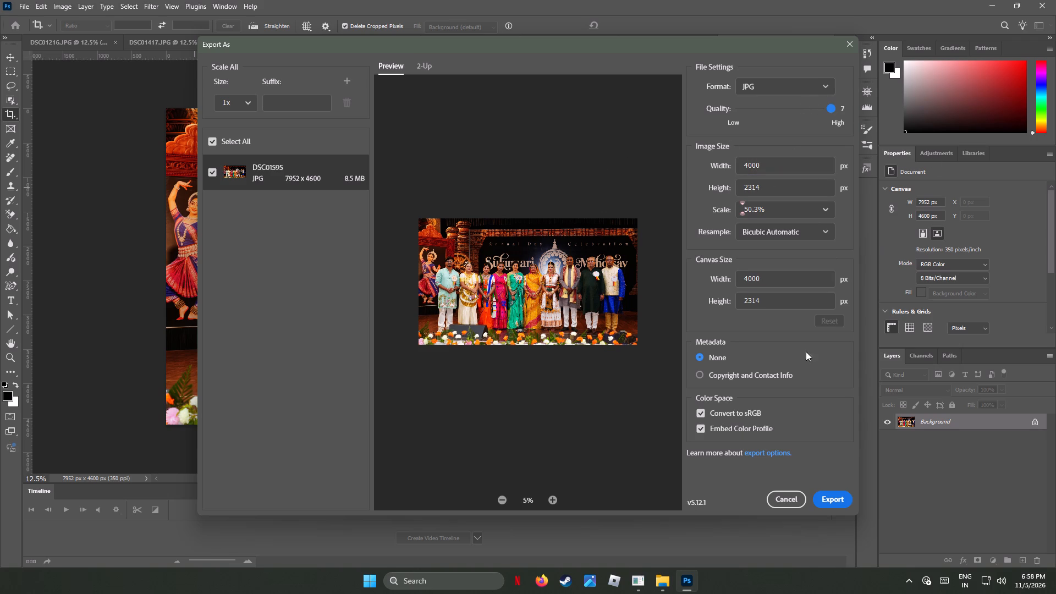
left_click(839, 494)
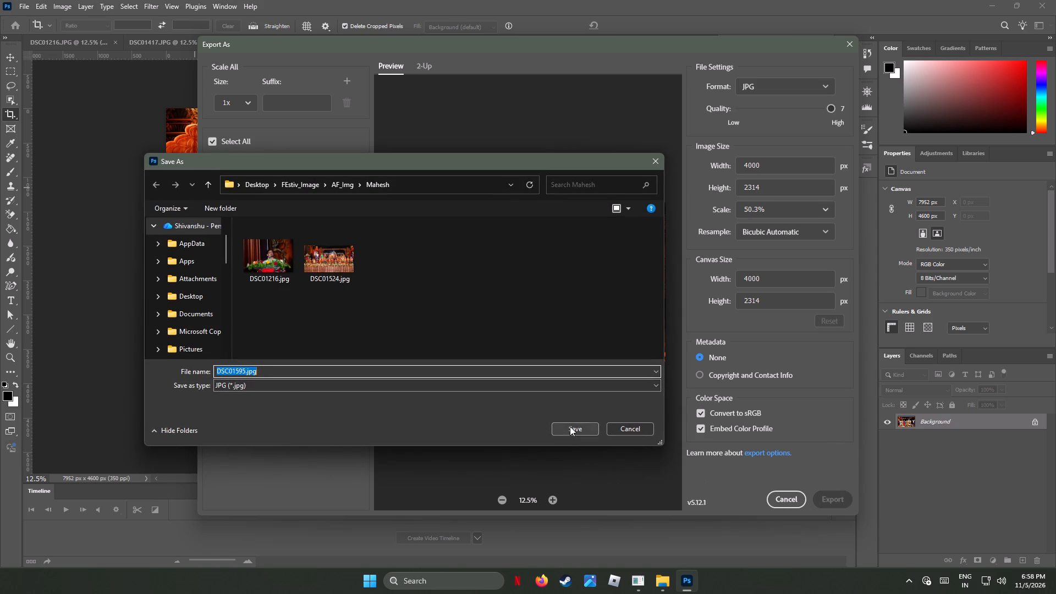
left_click(570, 426)
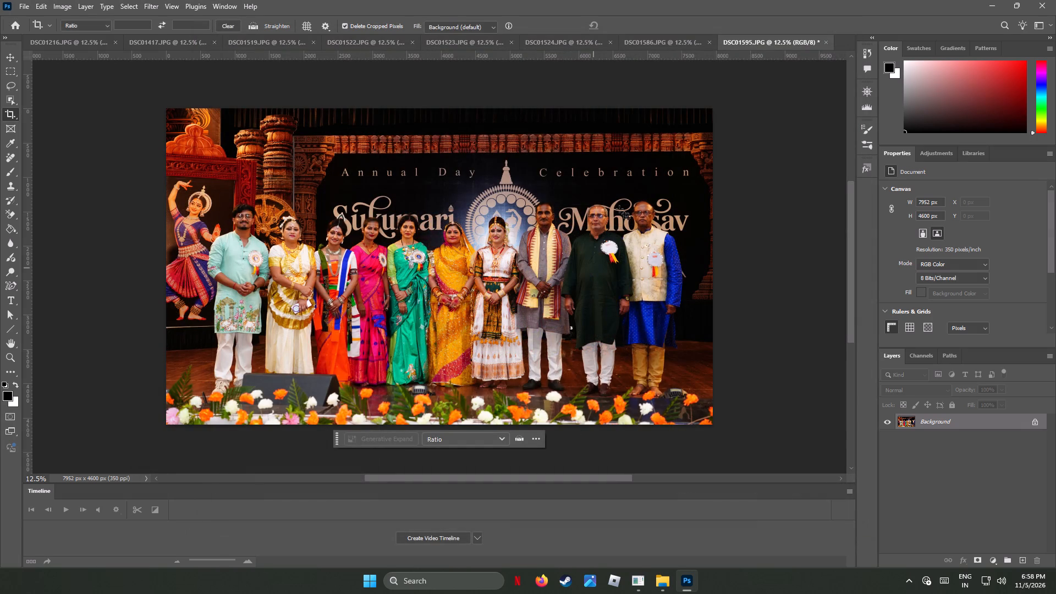
Look through the stage photos DSC01524, DSC01523, DSC01522 and DSC01519, and examine the podium speaker and nearby performers in DSC01523 up close.
left_click(566, 35)
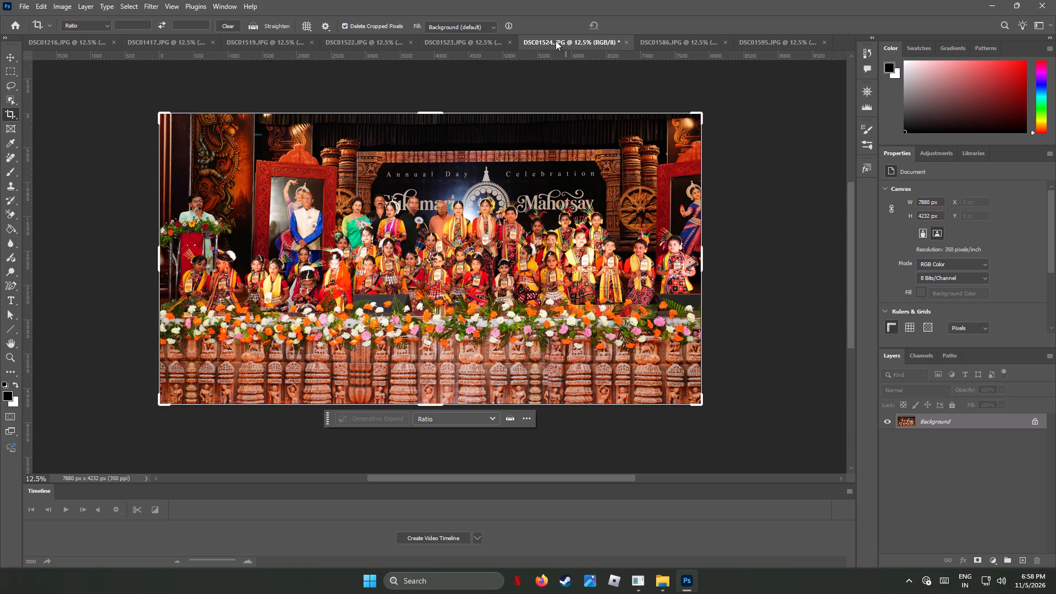
left_click(449, 38)
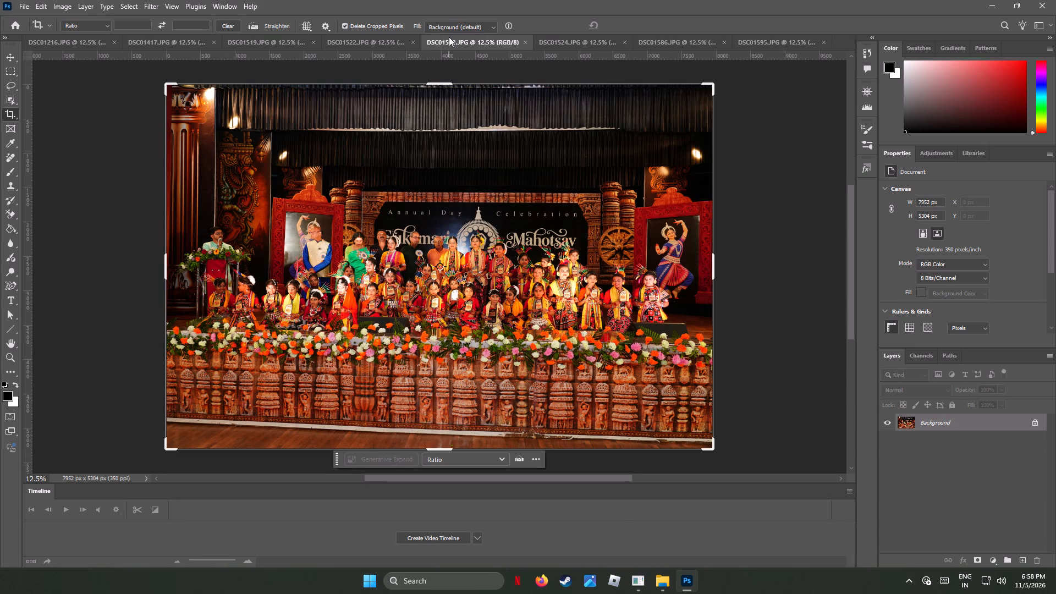
left_click(367, 36)
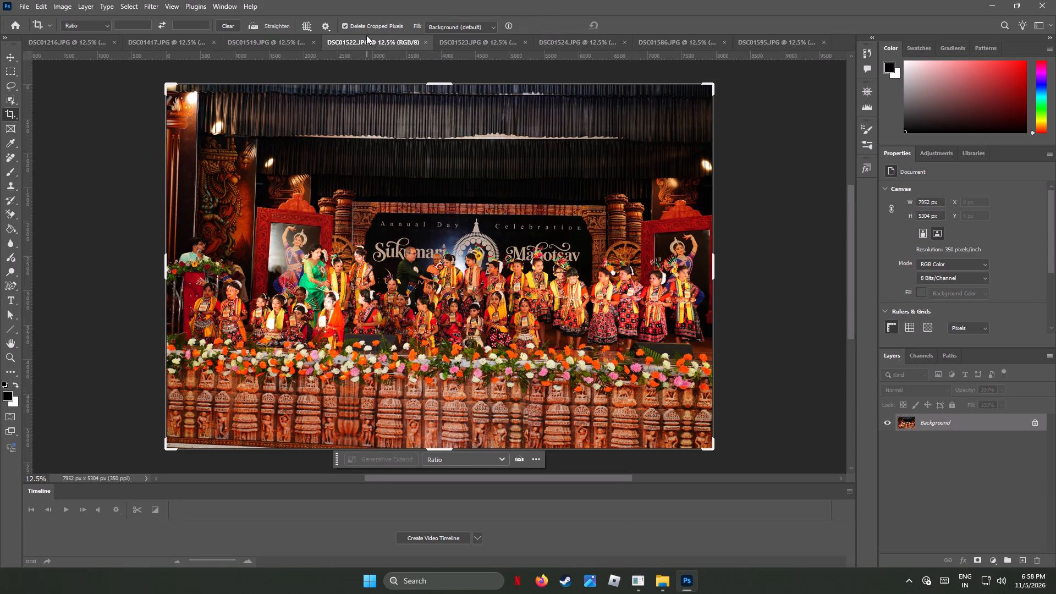
left_click(299, 45)
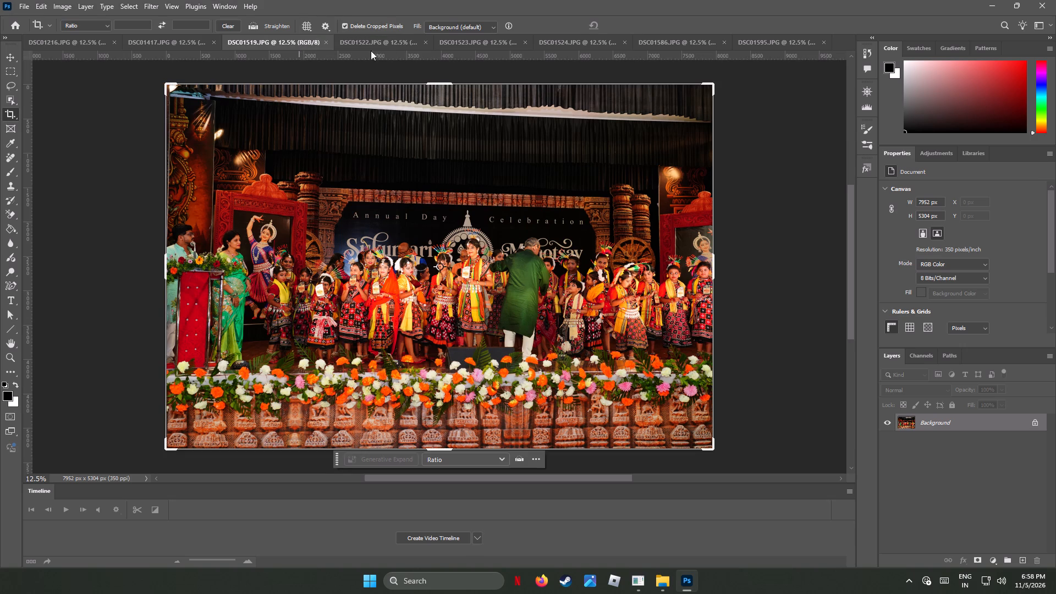
left_click(468, 40)
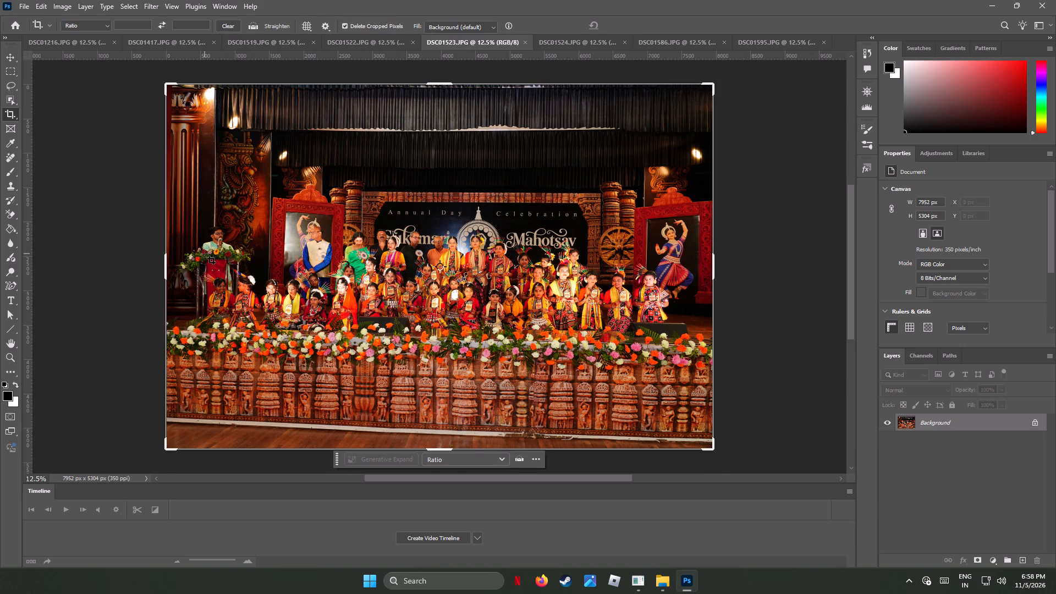
scroll(205, 254, "up", 7)
scroll(205, 251, "down", 6)
scroll(205, 251, "up", 1)
scroll(205, 251, "down", 2)
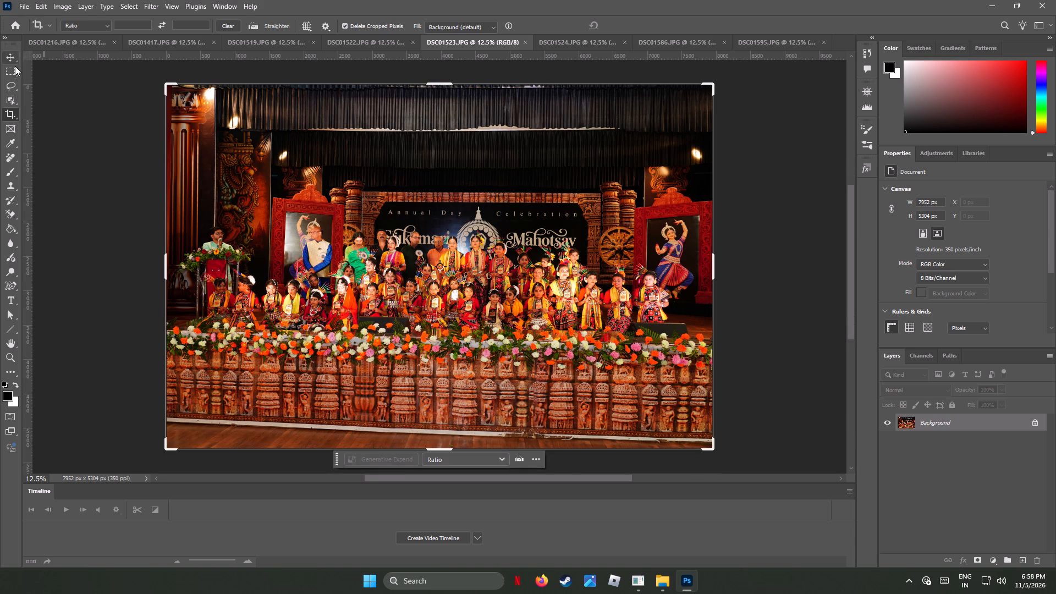
left_click(11, 57)
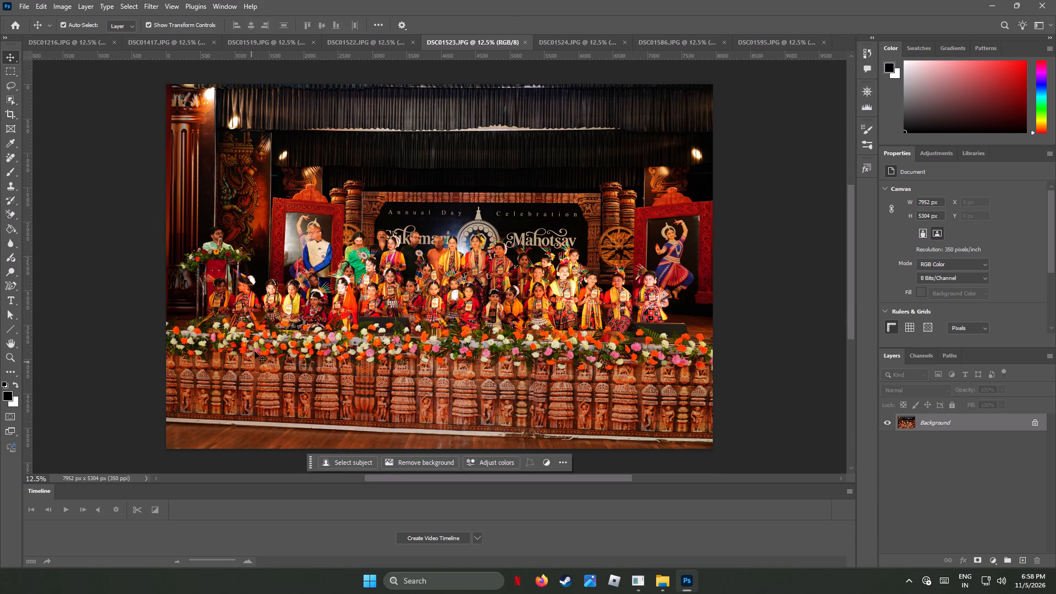
scroll(248, 301, "up", 1, "alt")
scroll(172, 244, "up", 8, "alt")
scroll(232, 241, "up", 7, "alt")
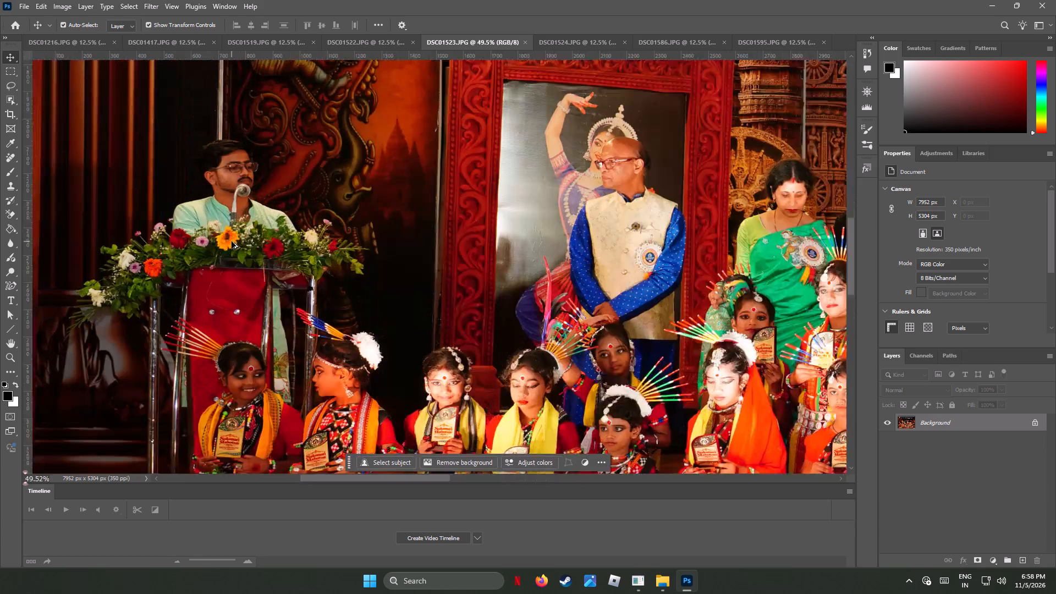
scroll(232, 241, "up", 5, "alt")
scroll(232, 241, "down", 6, "alt")
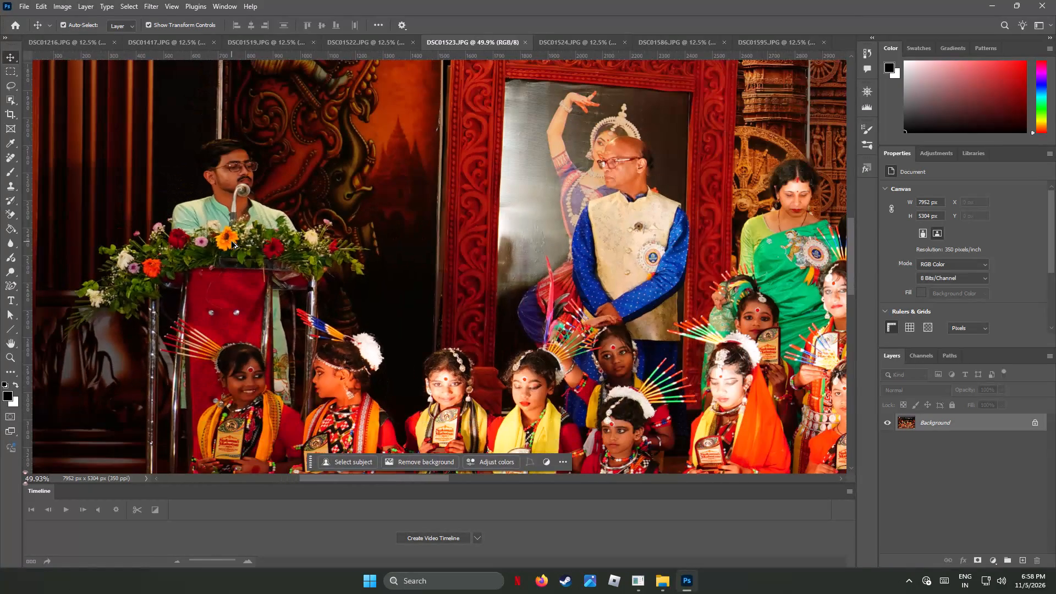
scroll(232, 241, "down", 4, "alt")
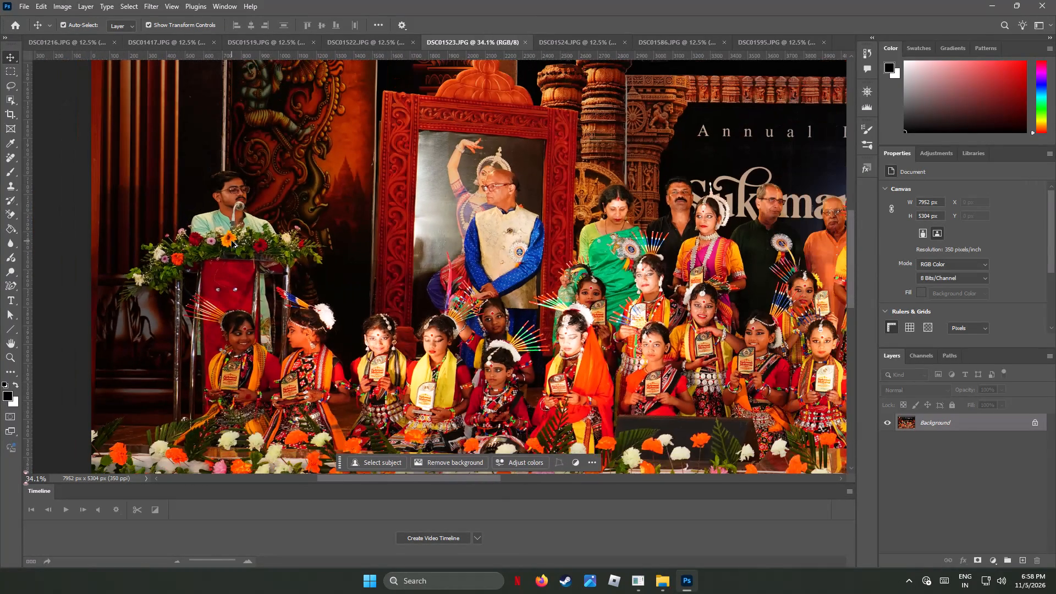
scroll(232, 241, "down", 13, "alt")
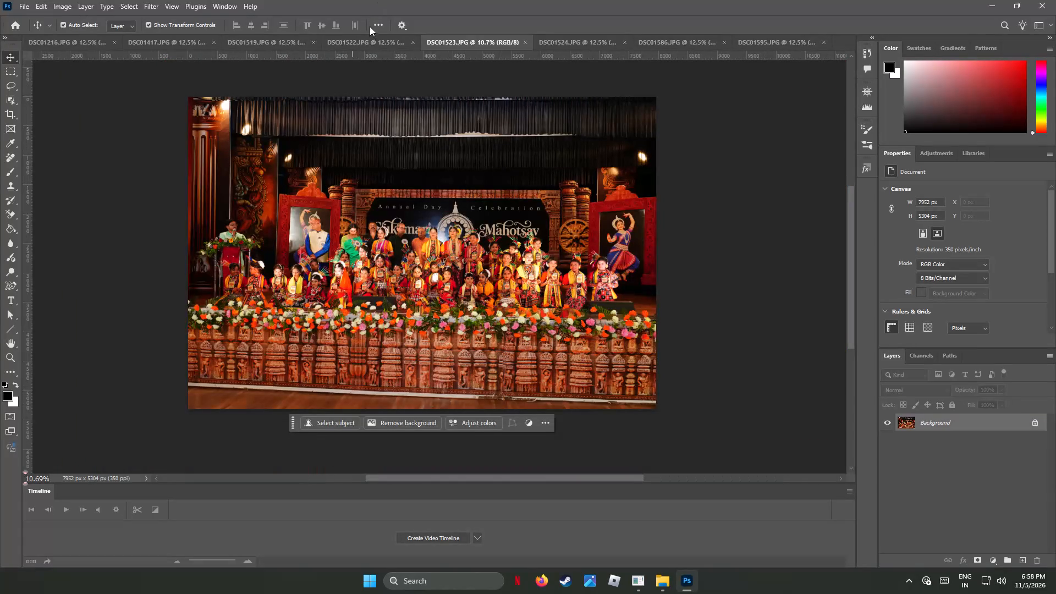
Examine the stage group in DSC01522.JPG up close and compare it with DSC01519, DSC01417, DSC01523 and DSC01524.
left_click(366, 38)
scroll(189, 250, "down", 2, "alt")
scroll(189, 250, "up", 9, "alt")
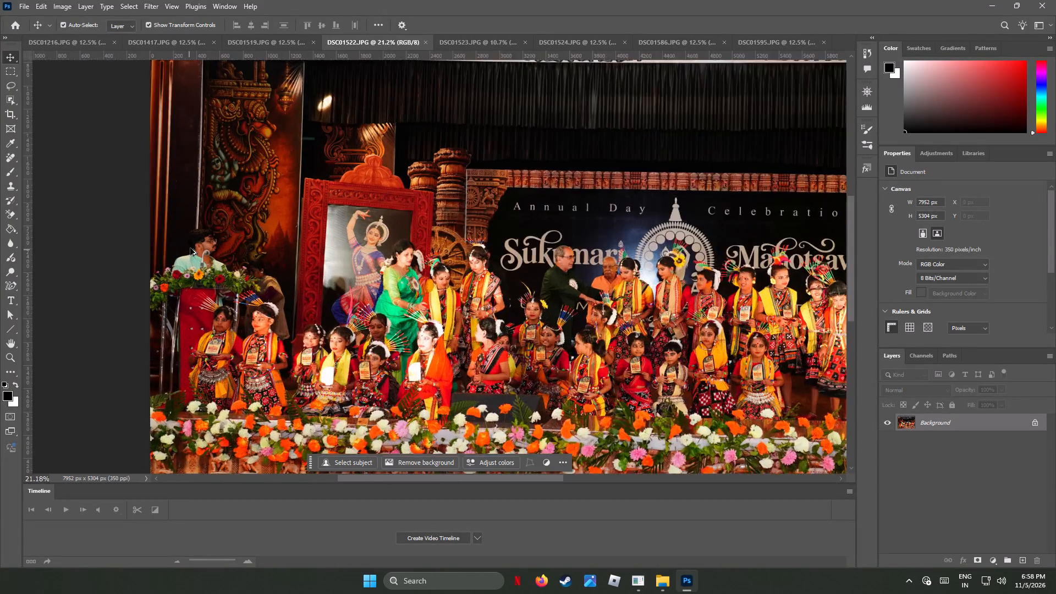
scroll(190, 248, "up", 4, "alt")
scroll(196, 248, "down", 1, "alt")
scroll(196, 248, "up", 2, "alt")
scroll(196, 248, "down", 5, "alt")
scroll(196, 248, "up", 1, "alt")
scroll(196, 248, "down", 1, "alt")
left_click(284, 43)
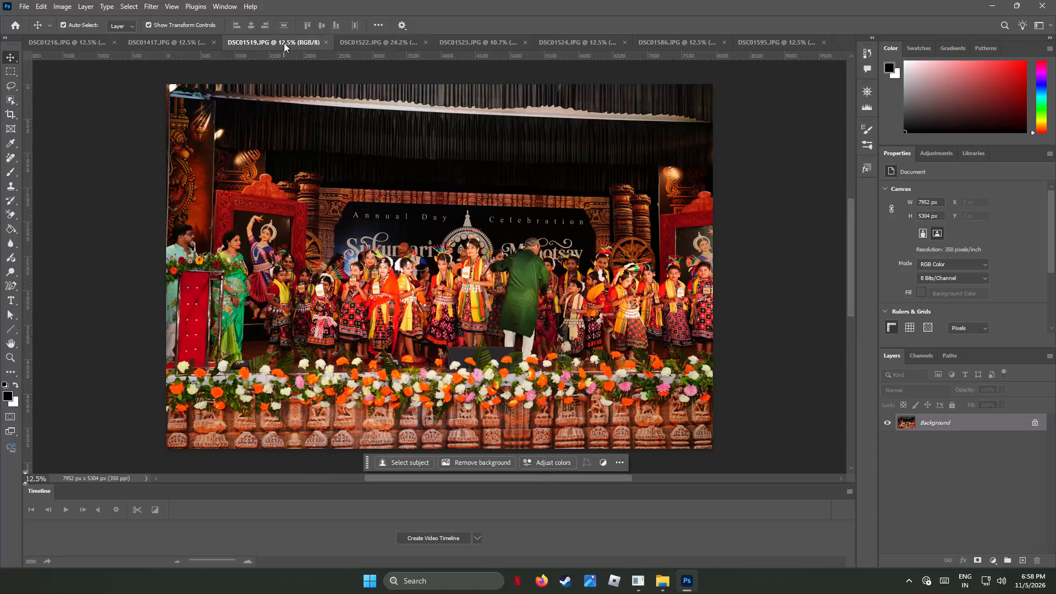
left_click(175, 42)
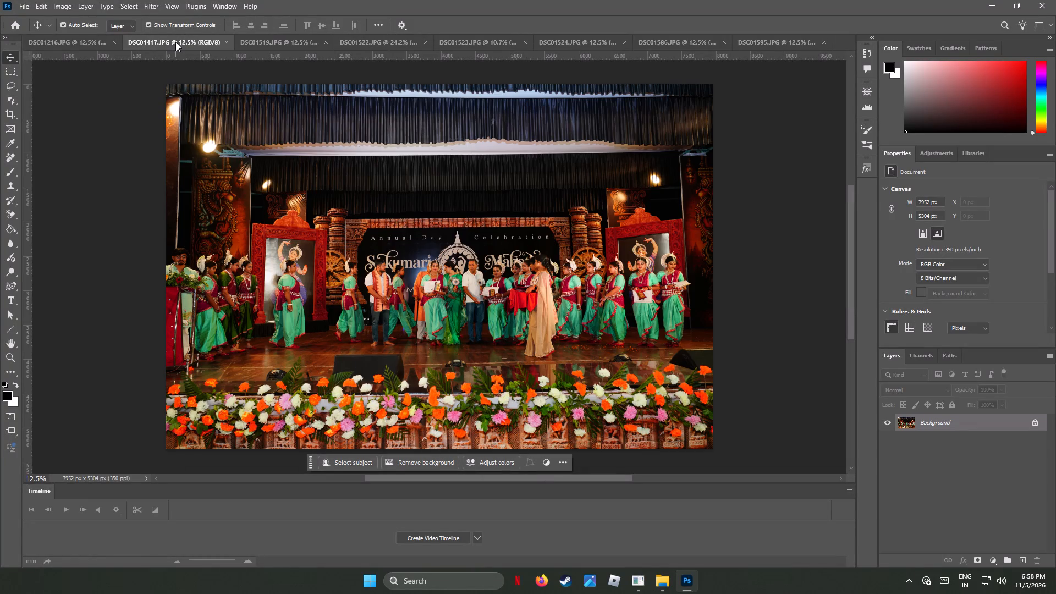
left_click(389, 41)
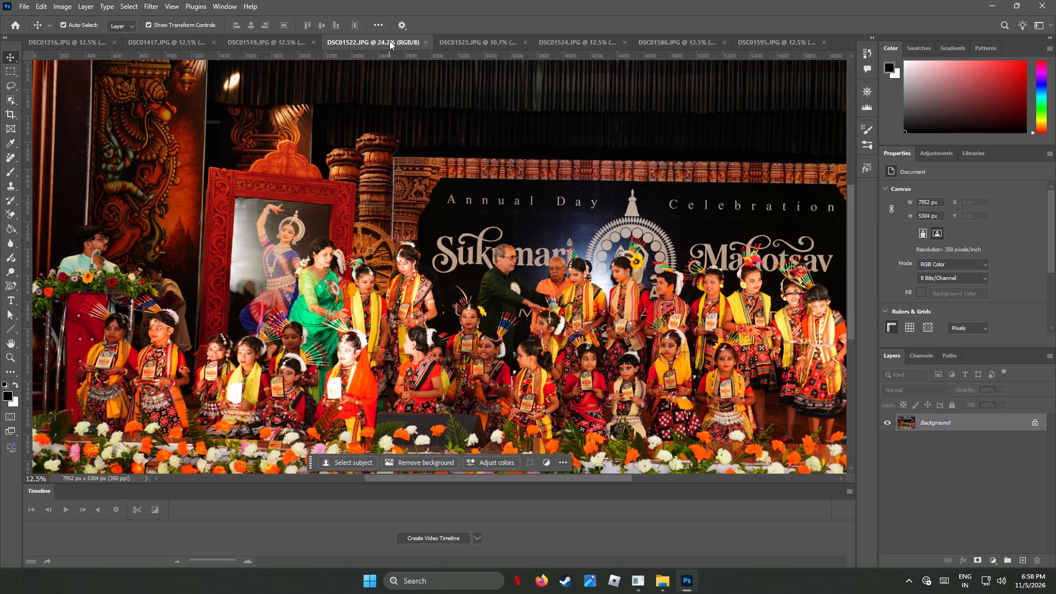
left_click(460, 46)
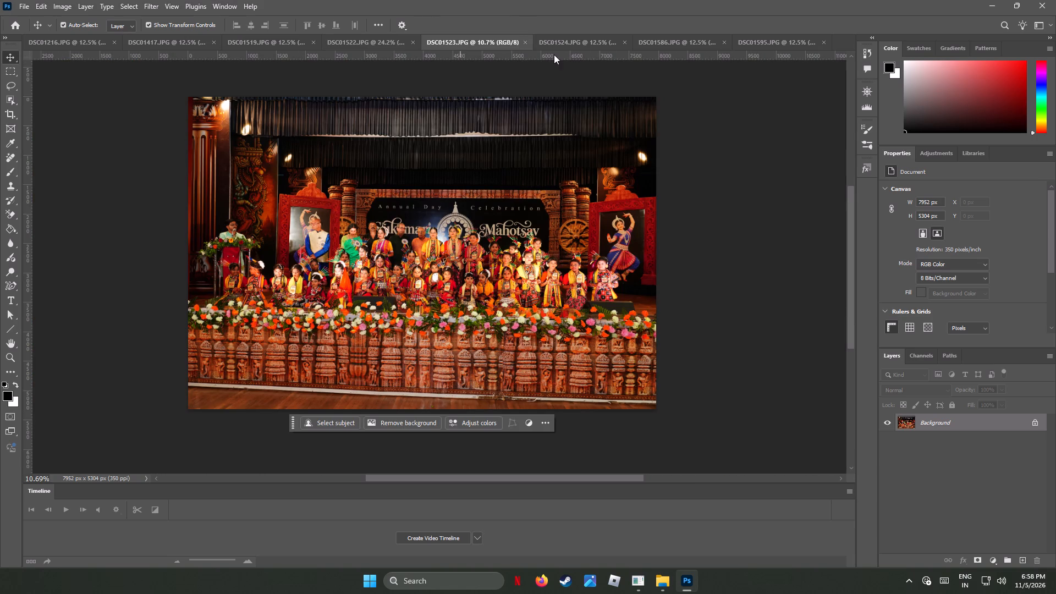
left_click(571, 41)
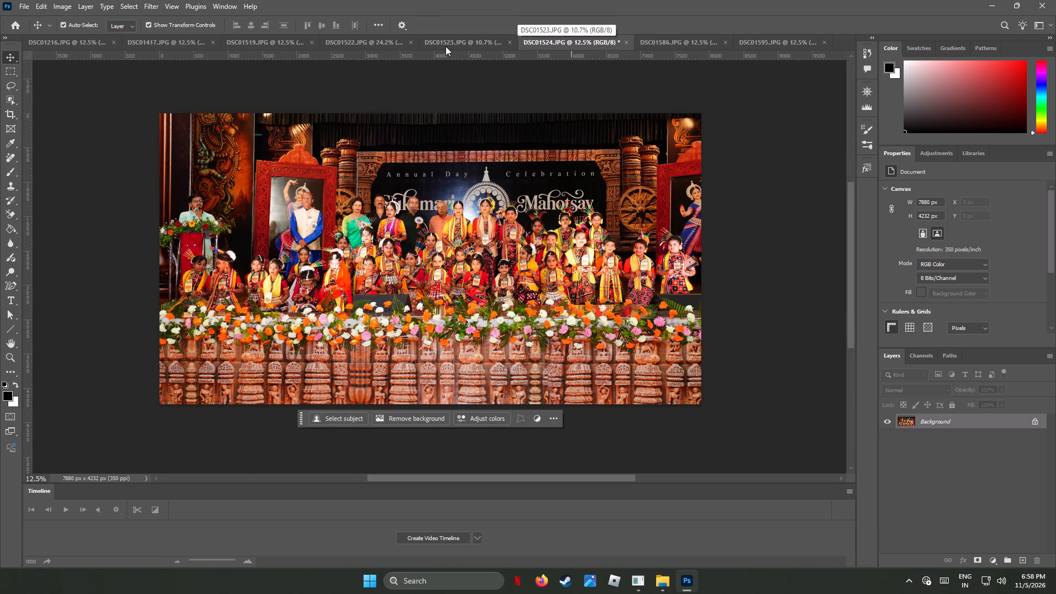
Examine DSC01523.JPG again, checking the podium speaker's face in close-up and the overall framing of the stage group.
left_click(446, 46)
scroll(226, 243, "up", 6, "alt")
scroll(227, 240, "down", 2, "alt")
scroll(227, 240, "up", 4, "alt")
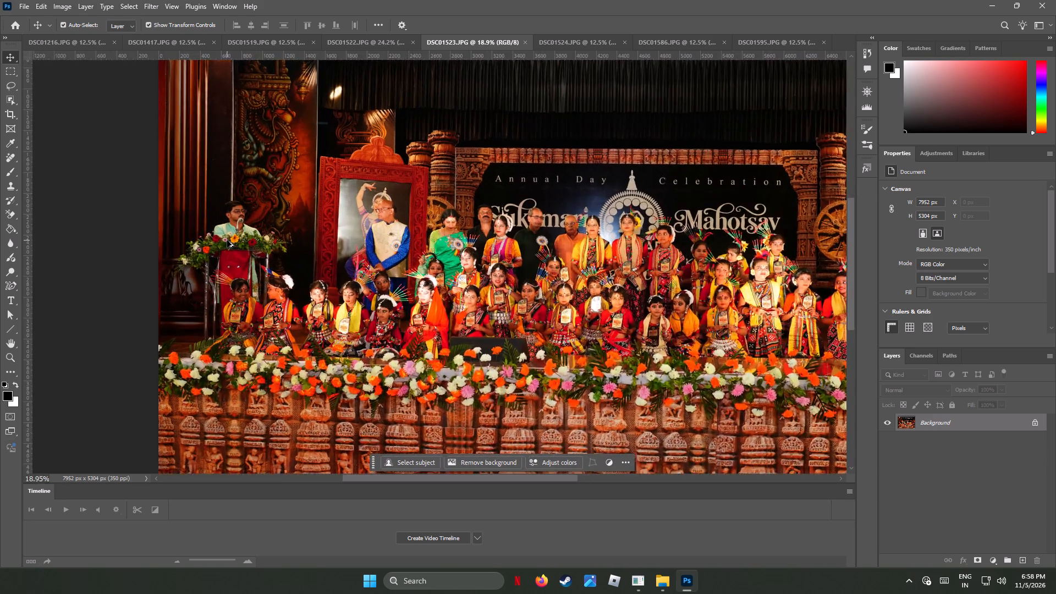
scroll(229, 240, "up", 10, "alt")
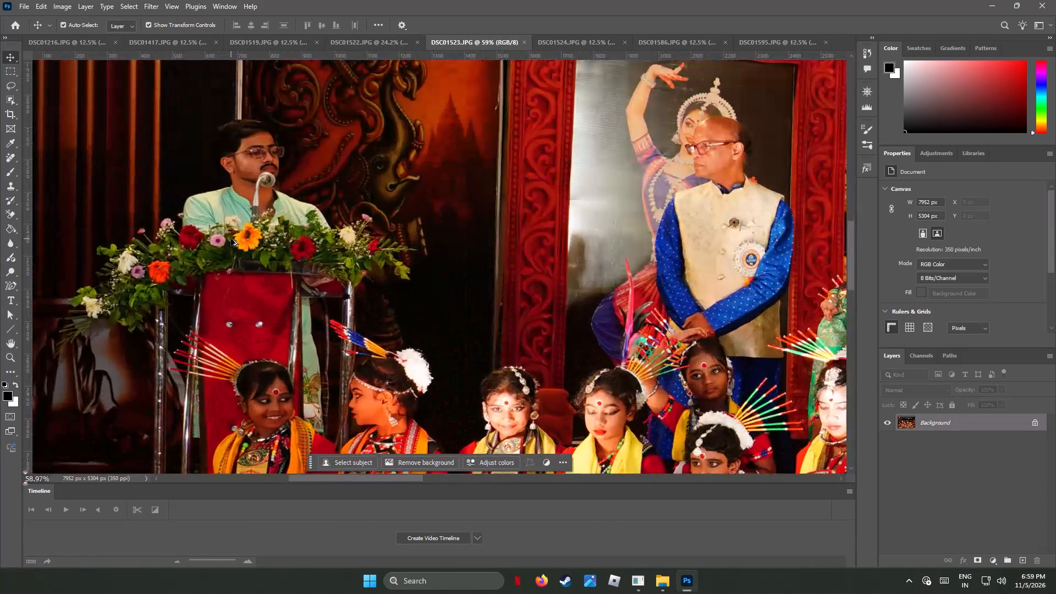
scroll(232, 237, "up", 2, "alt")
scroll(234, 230, "down", 1, "alt")
scroll(235, 228, "up", 5, "alt")
scroll(270, 135, "up", 3, "alt")
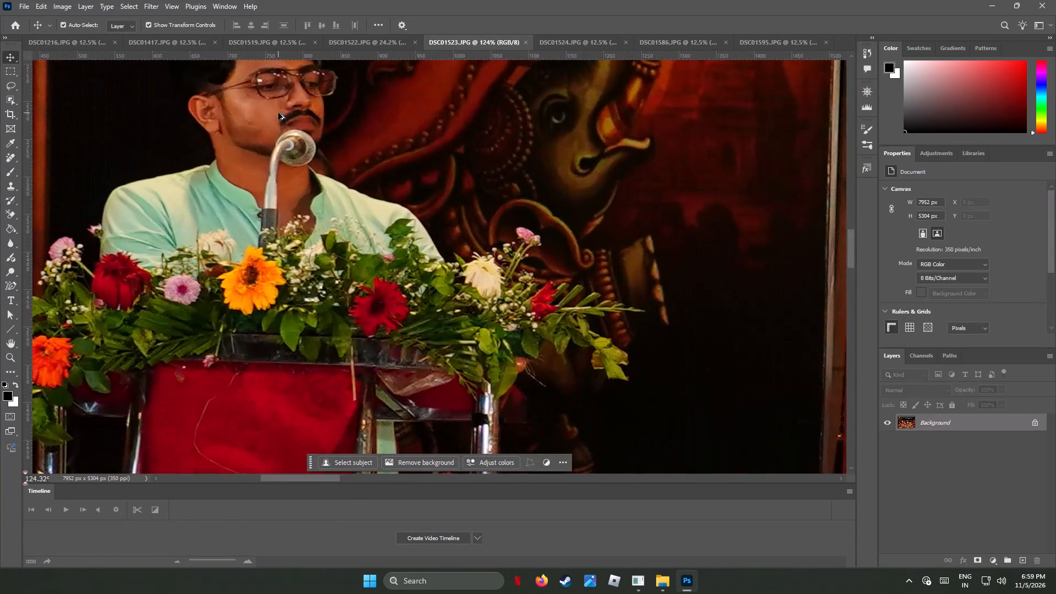
scroll(324, 258, "up", 1, "alt")
scroll(324, 258, "down", 12, "alt")
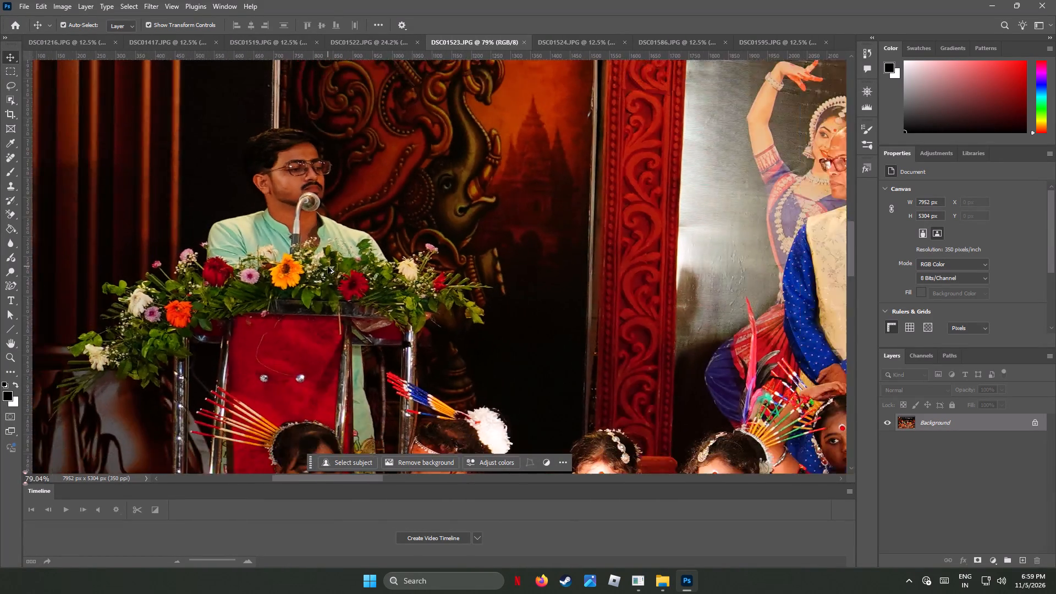
scroll(328, 267, "down", 7, "alt")
scroll(329, 268, "up", 1, "alt")
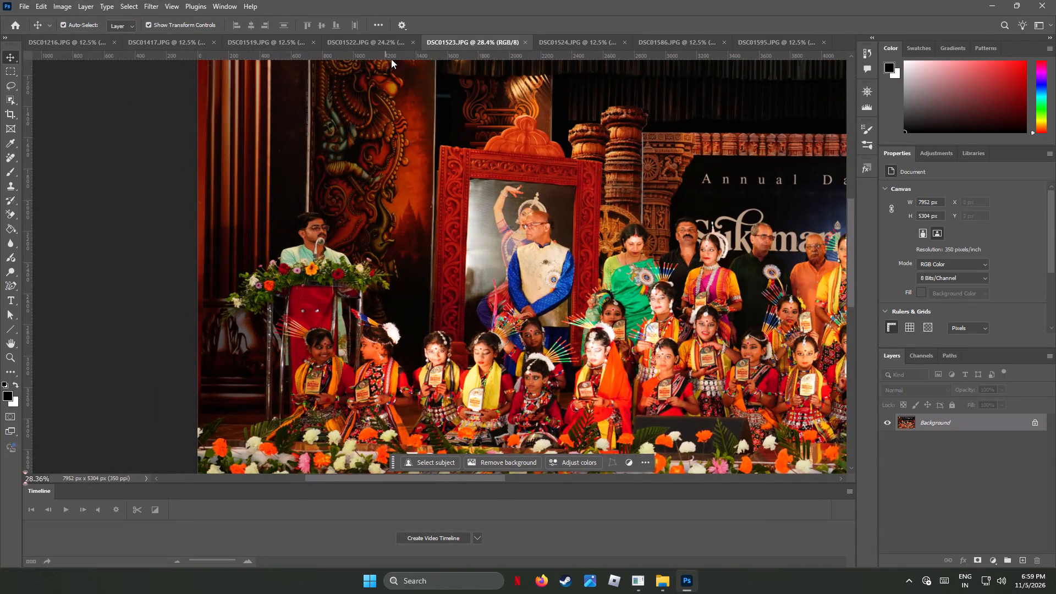
scroll(352, 452, "up", 1, "alt")
scroll(352, 452, "down", 1, "alt")
scroll(352, 452, "up", 1, "alt")
scroll(352, 452, "down", 3, "alt")
scroll(352, 452, "up", 1, "alt")
scroll(352, 452, "down", 2, "alt")
scroll(352, 452, "up", 1, "alt")
scroll(352, 452, "down", 2, "alt")
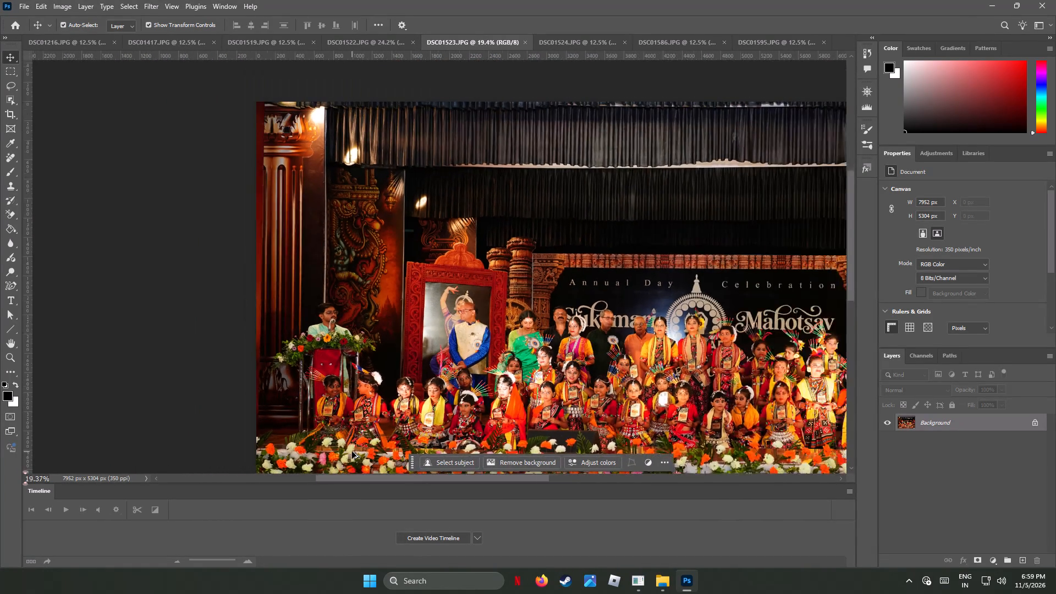
scroll(352, 452, "down", 2, "alt")
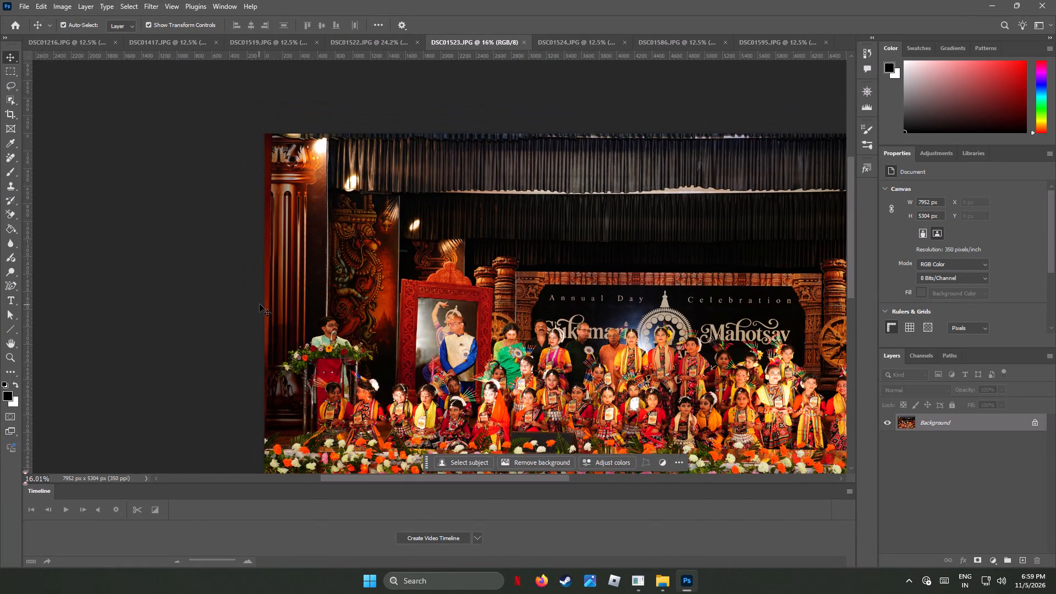
Crop DSC01523.JPG to a tall portrait around the podium speaker and the flowers below, about 1493 x 2741 px.
scroll(260, 304, "down", 1)
left_click(10, 111)
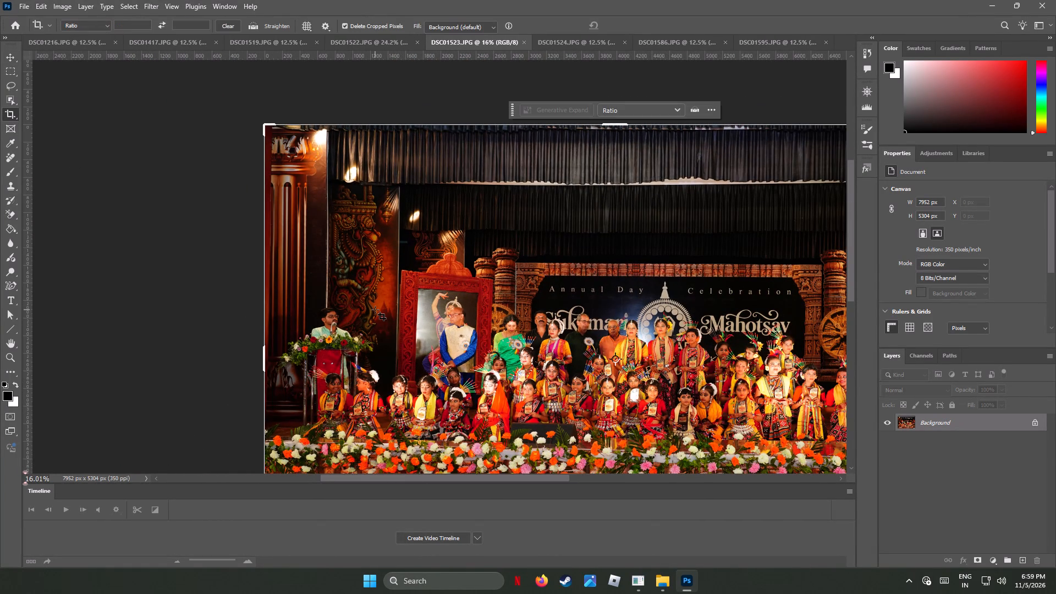
scroll(375, 310, "up", 1)
scroll(375, 310, "down", 3)
scroll(381, 315, "down", 1, "alt")
scroll(381, 315, "up", 1, "alt")
scroll(381, 315, "down", 6, "alt")
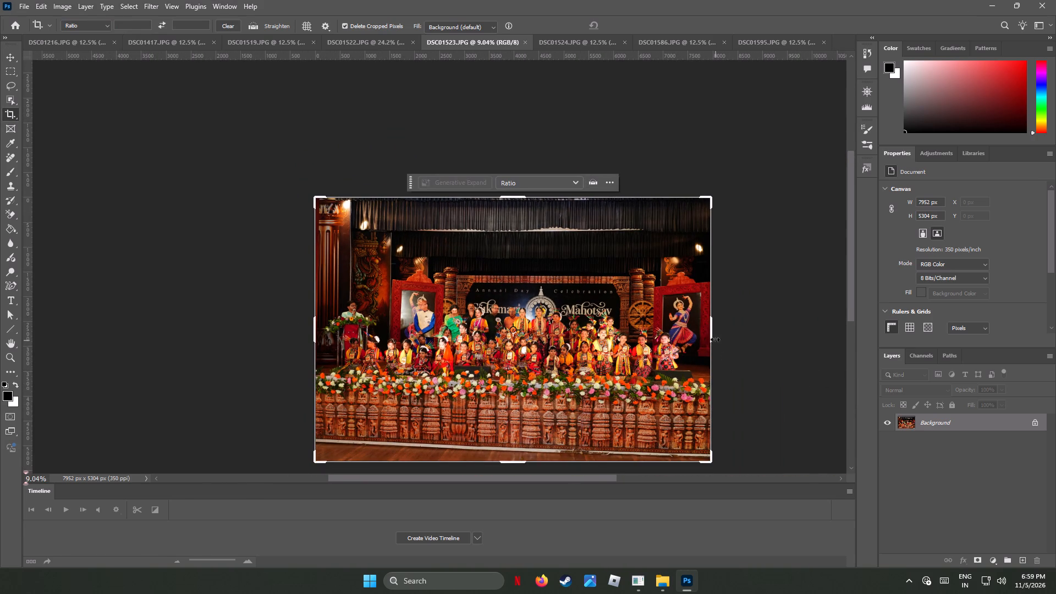
left_click_drag(711, 334, 551, 343)
left_click_drag(512, 198, 510, 216)
left_click_drag(515, 445, 514, 428)
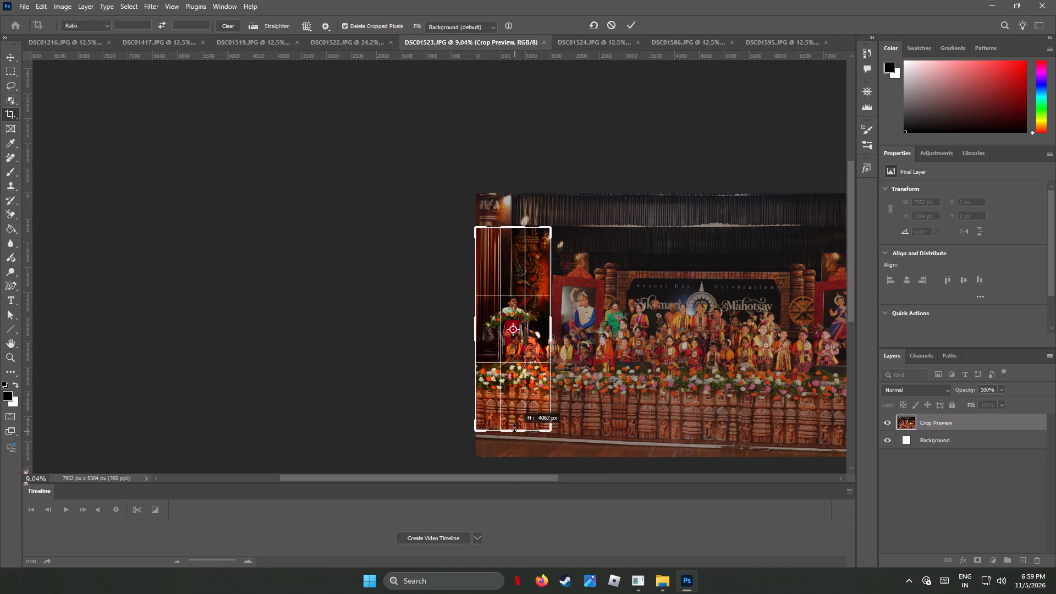
left_click_drag(514, 428, 518, 415)
left_click_drag(510, 244, 516, 260)
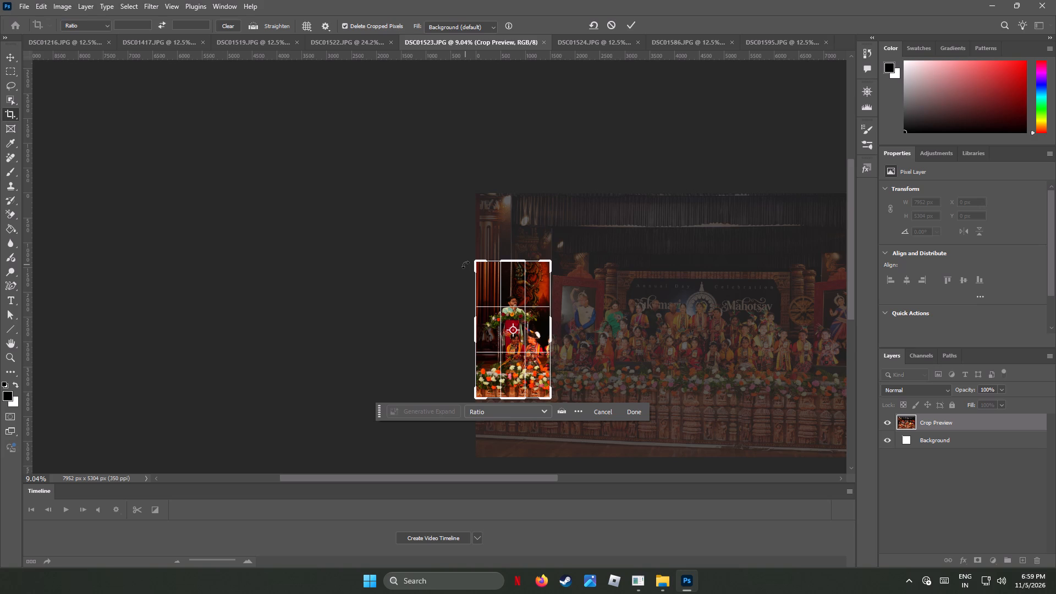
key("Return")
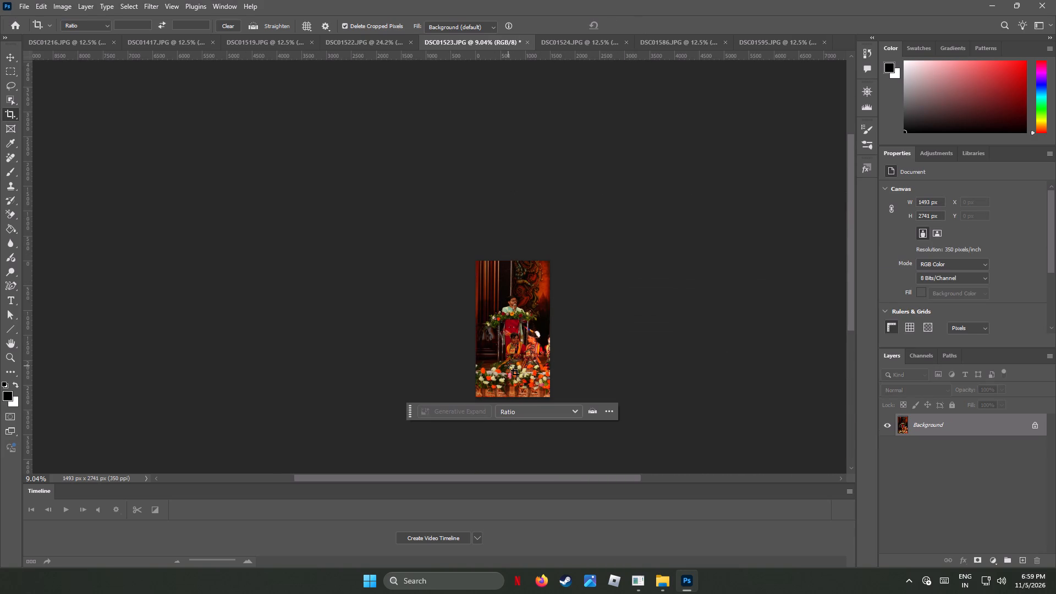
Resize the cropped image to 9 inches wide and 16 inches high, with the width-height link off and resolution at 350 pixels/inch.
scroll(519, 339, "up", 4, "alt")
scroll(519, 338, "down", 2, "alt")
scroll(519, 338, "up", 5, "alt")
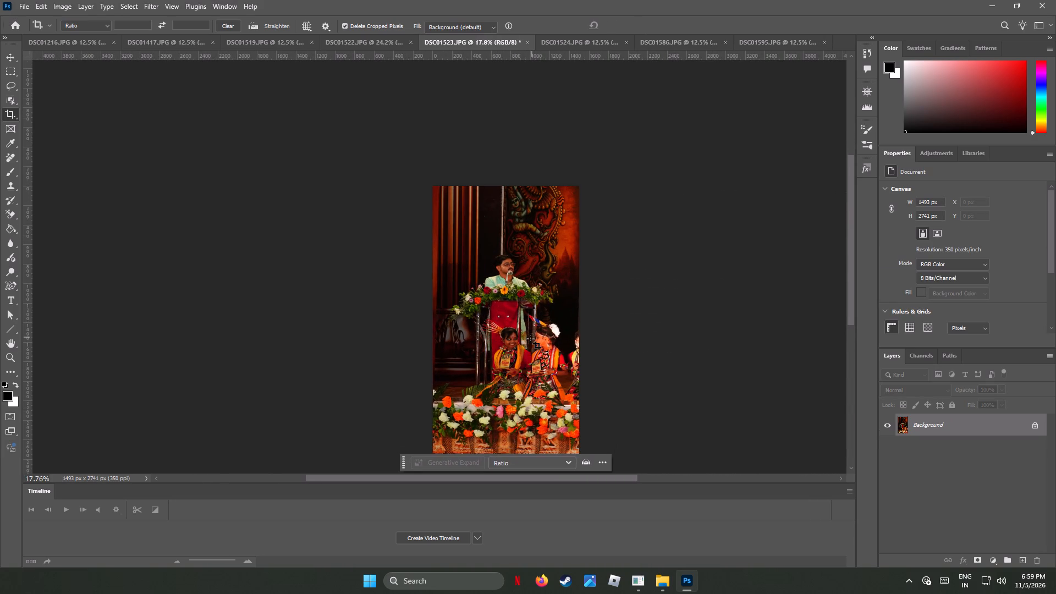
scroll(530, 339, "down", 4)
scroll(536, 309, "up", 3, "alt")
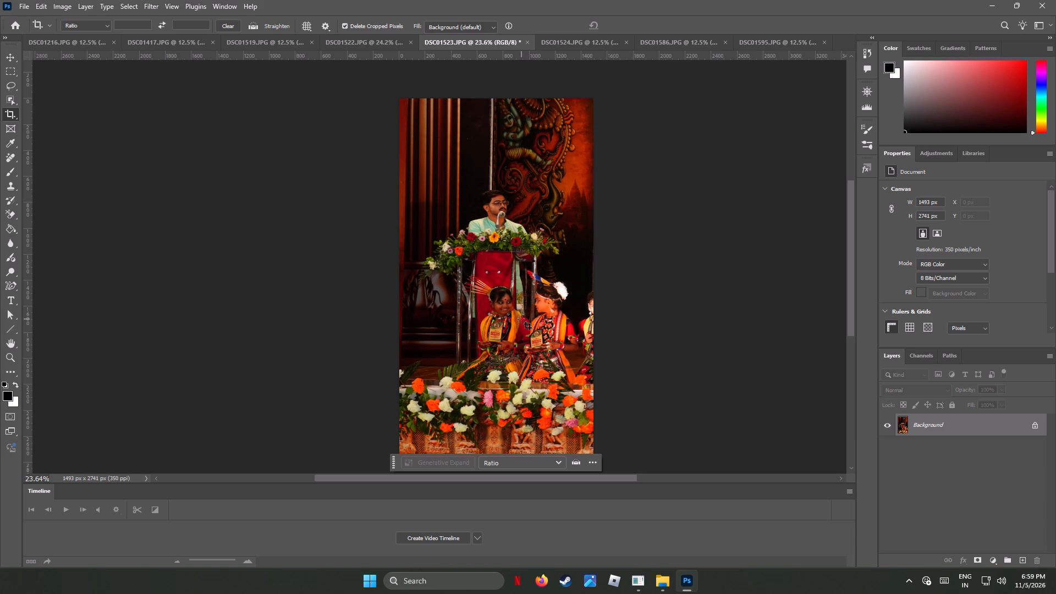
left_click(41, 8)
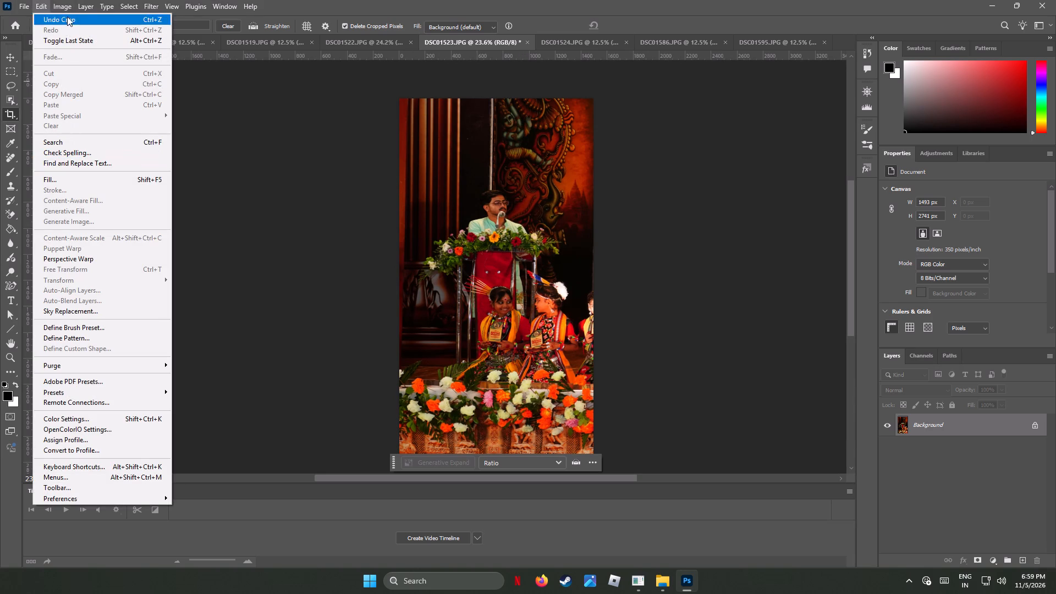
left_click(107, 91)
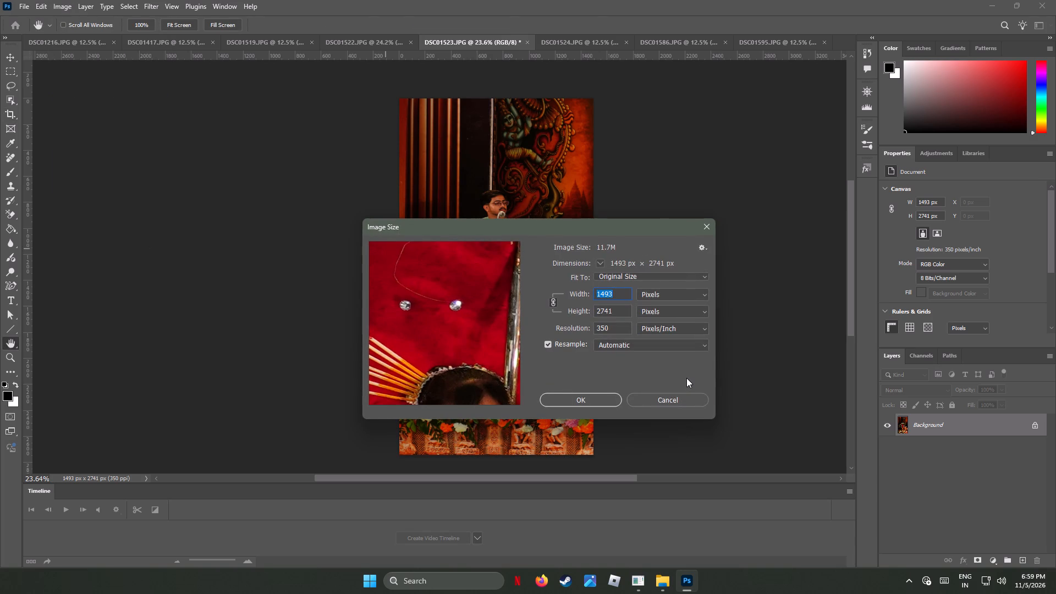
left_click(703, 294)
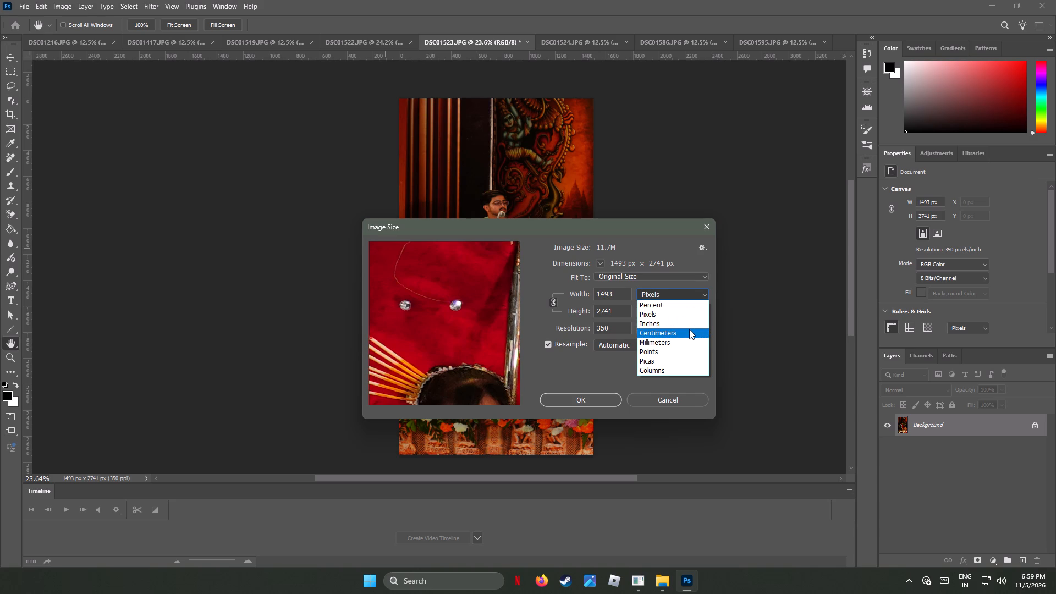
left_click(676, 321)
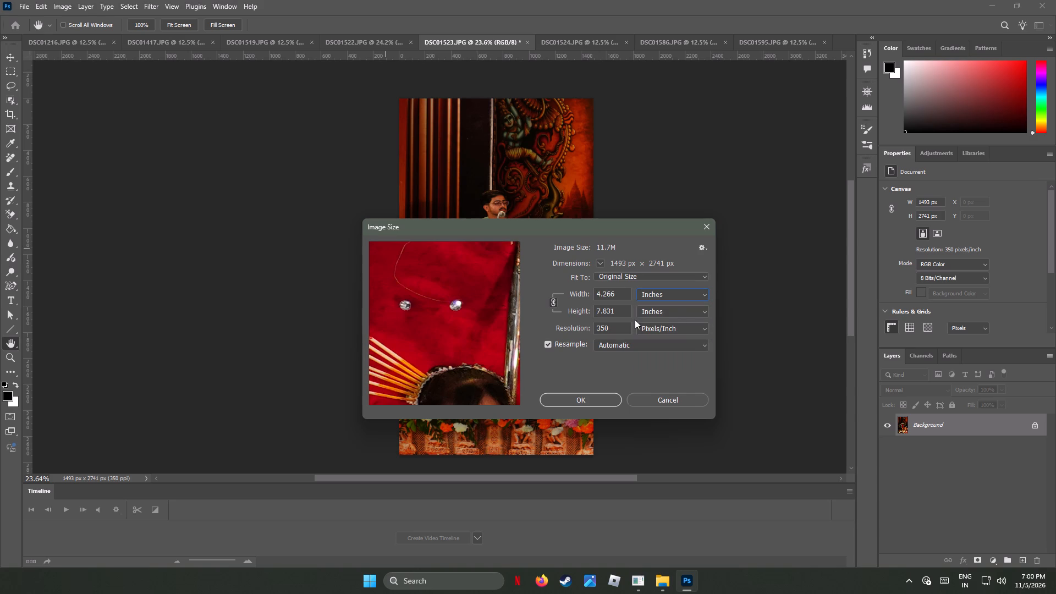
left_click(551, 301)
left_click_drag(621, 292, 607, 290)
left_click_drag(607, 290, 551, 284)
key("9")
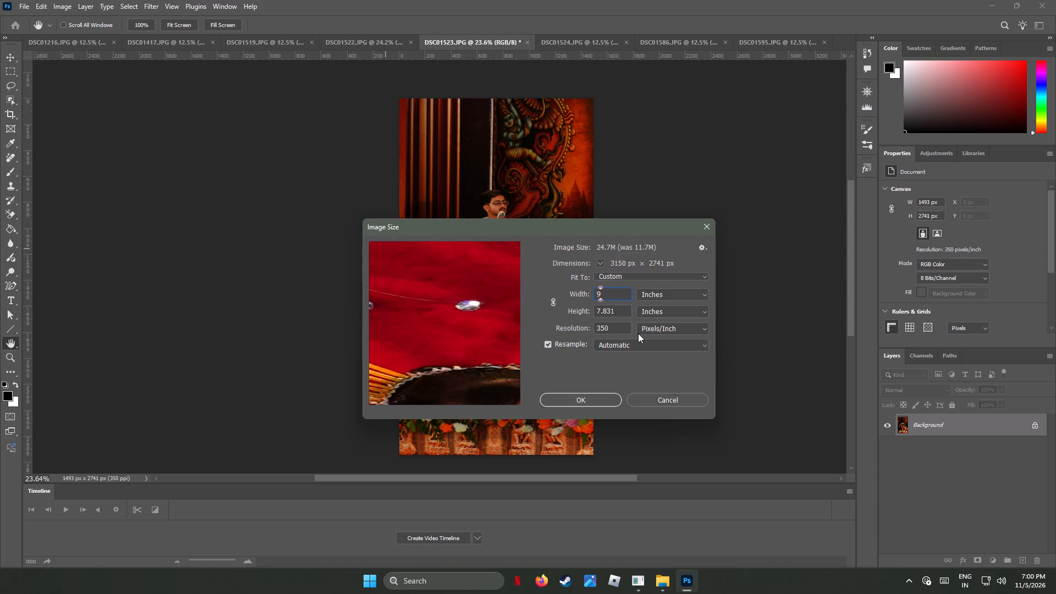
left_click_drag(620, 313, 532, 300)
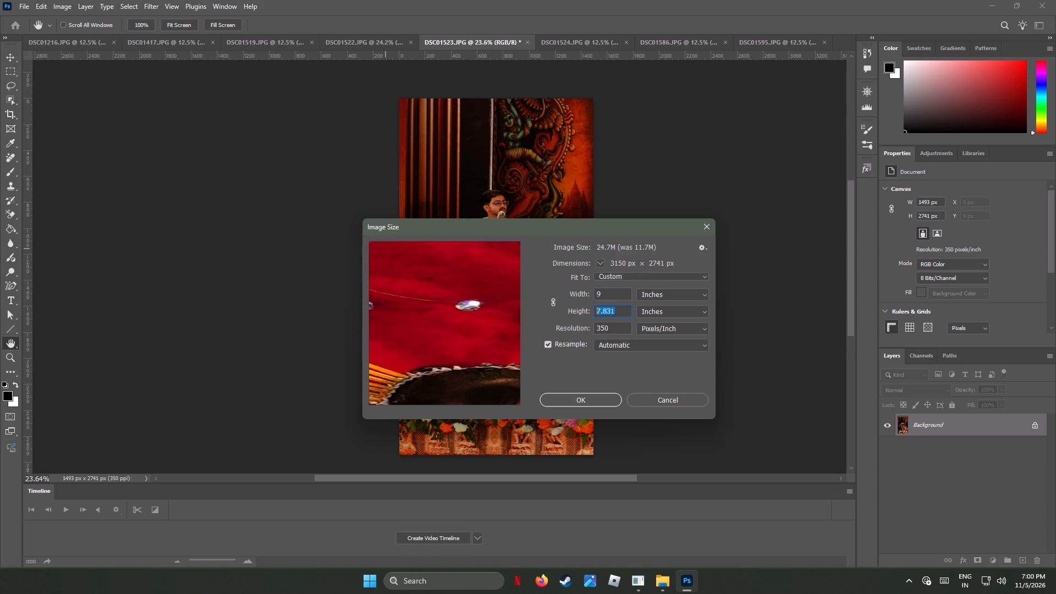
left_click_drag(532, 300, 526, 299)
key("1")
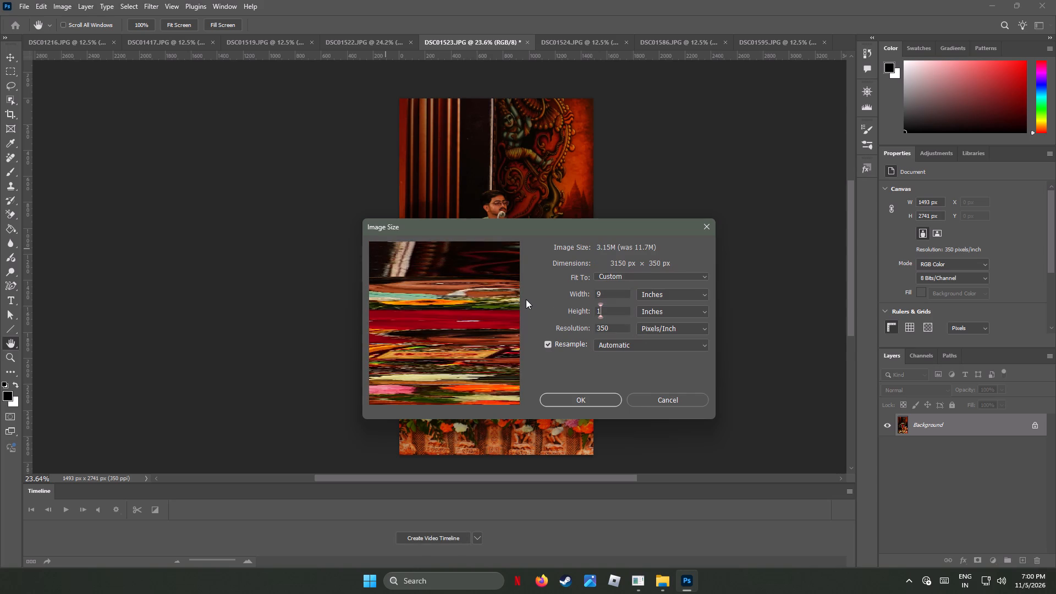
key("6")
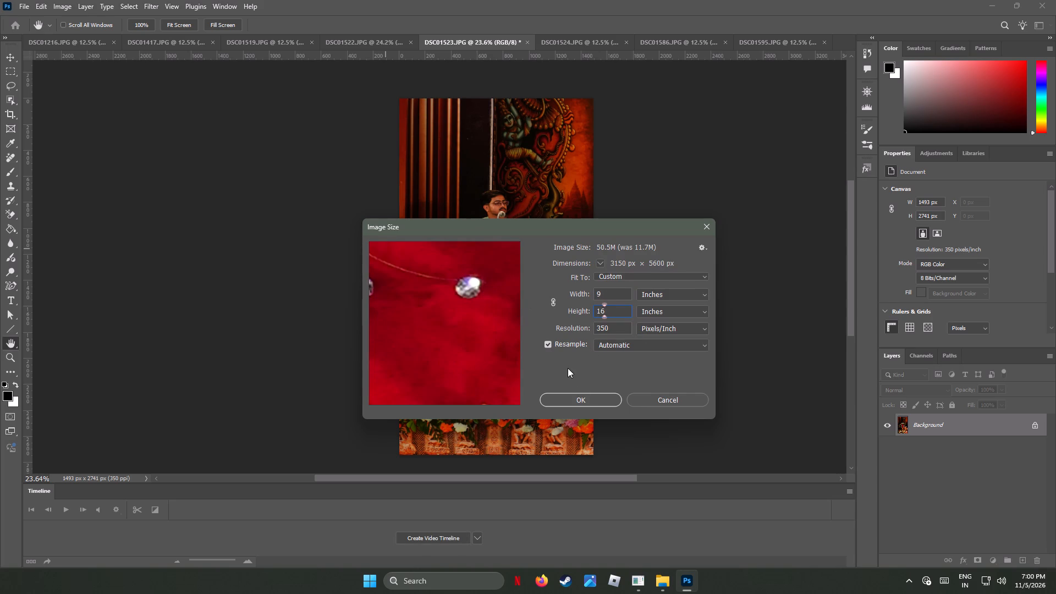
left_click(587, 398)
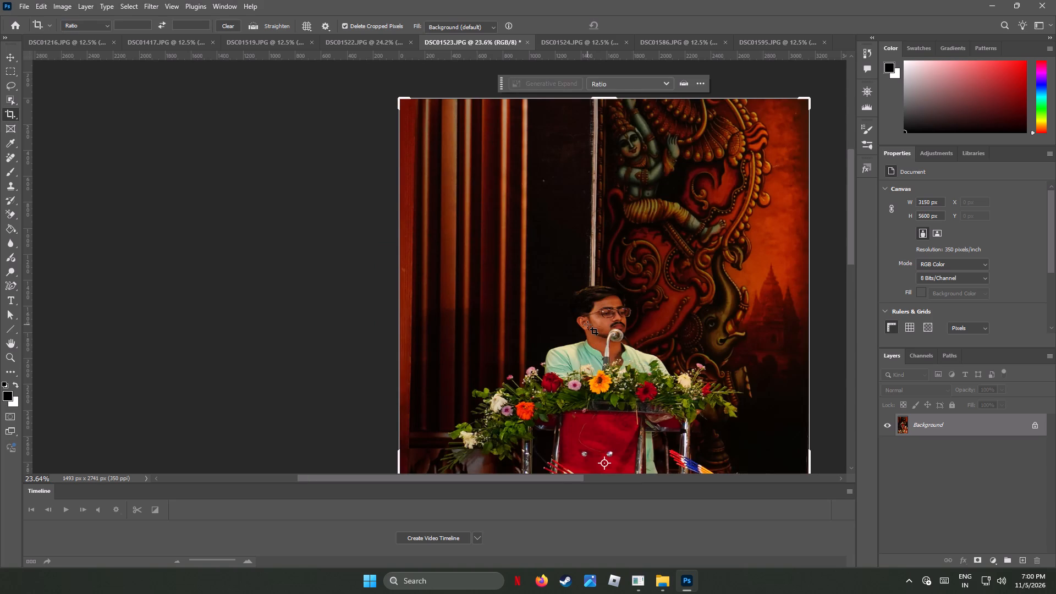
Crop the podium portrait tighter to about 2692 x 5202 px, keeping the speaker centred and trimming the partial child at the edge.
scroll(587, 324, "down", 9, "alt")
scroll(587, 324, "up", 1, "alt")
scroll(587, 324, "down", 1, "alt")
scroll(588, 321, "down", 8)
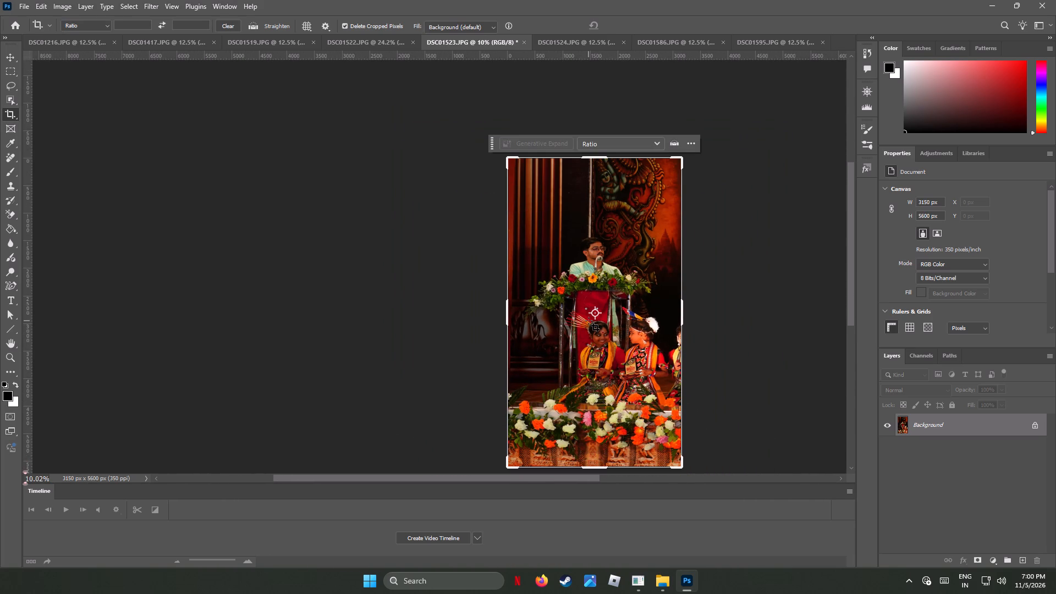
scroll(588, 321, "down", 1)
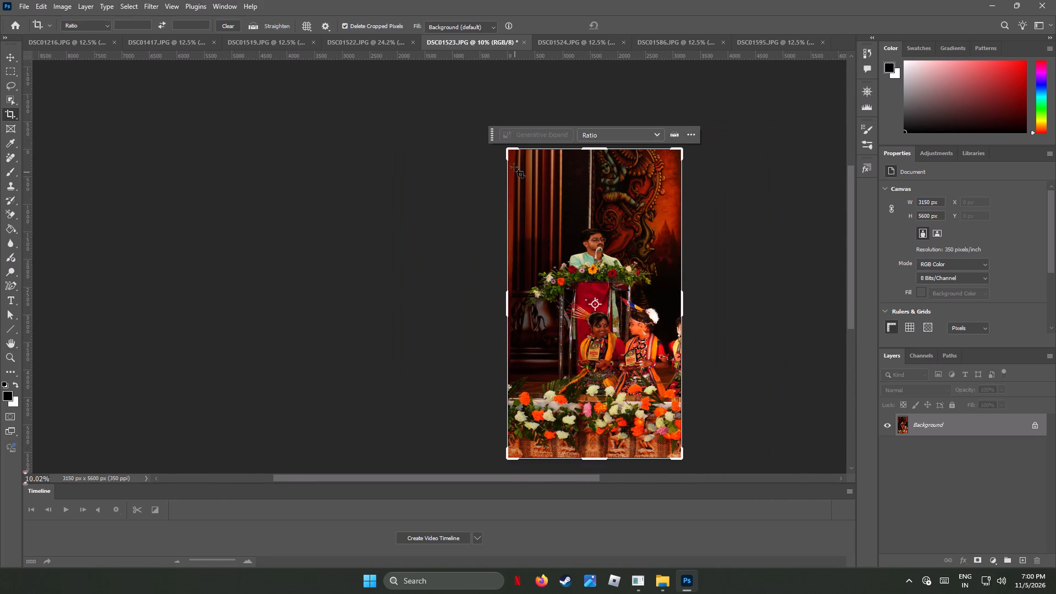
left_click_drag(508, 147, 515, 153)
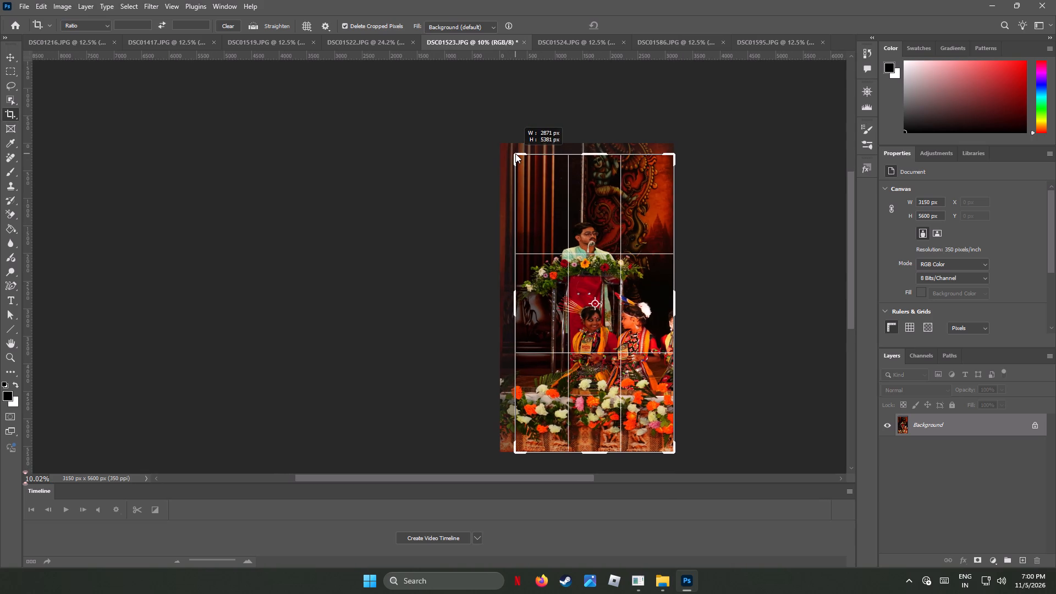
left_click_drag(515, 153, 520, 158)
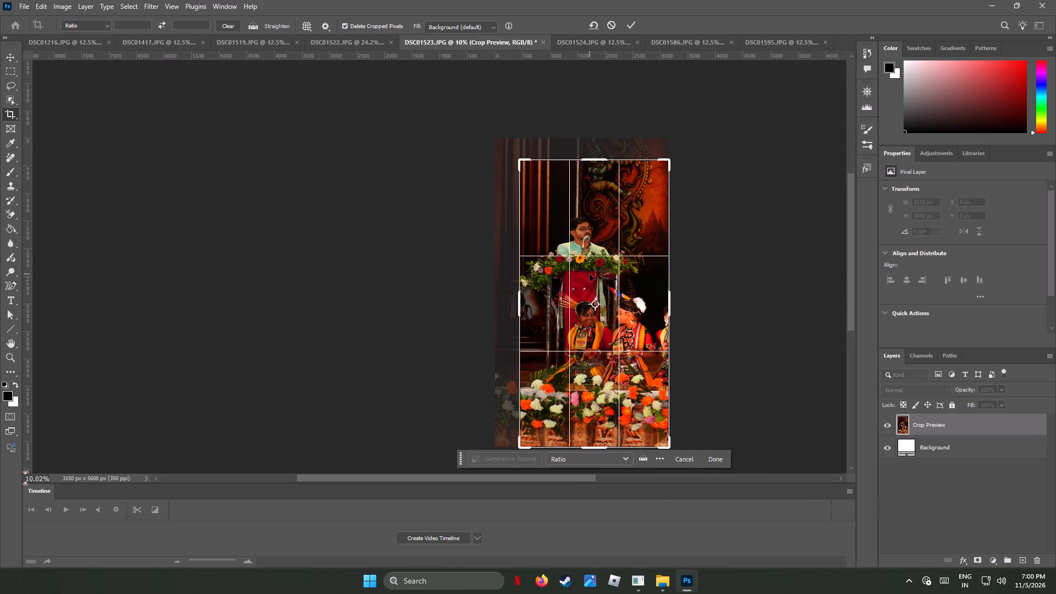
left_click_drag(590, 274, 599, 273)
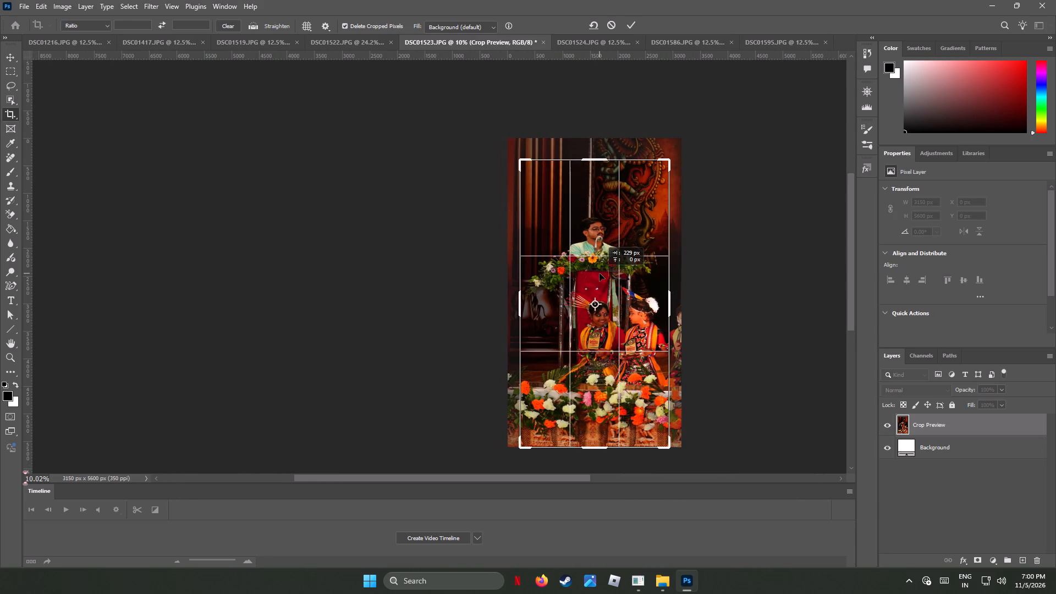
left_click_drag(599, 273, 601, 276)
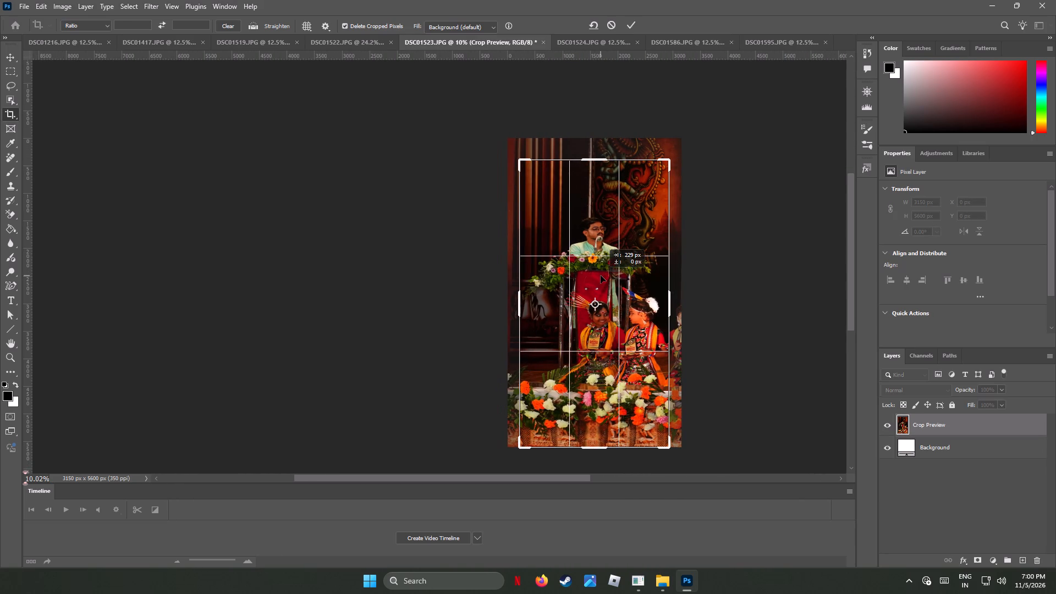
left_click_drag(601, 276, 601, 283)
left_click(601, 283)
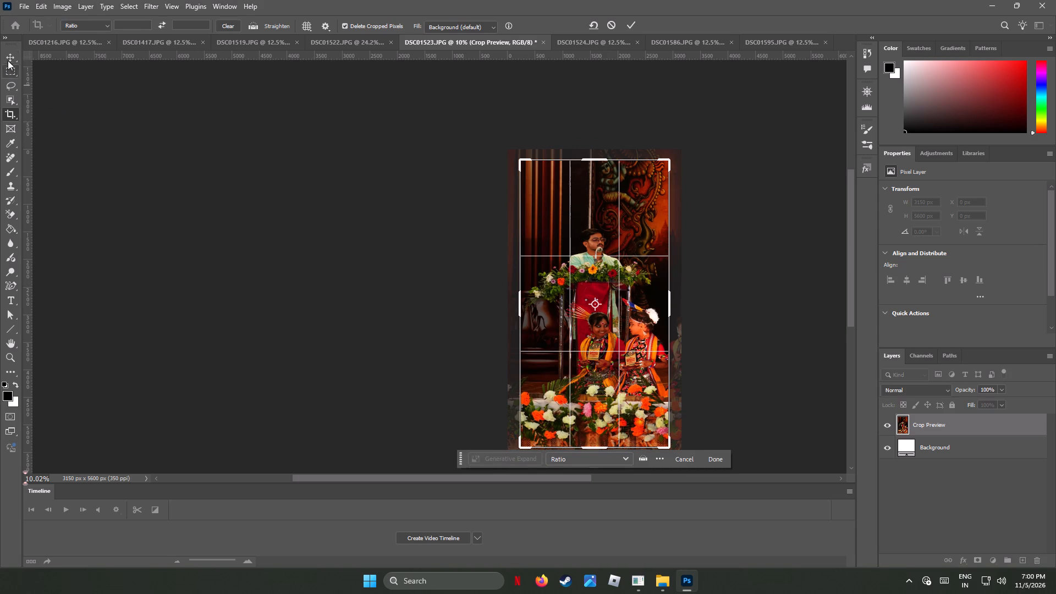
left_click(10, 56)
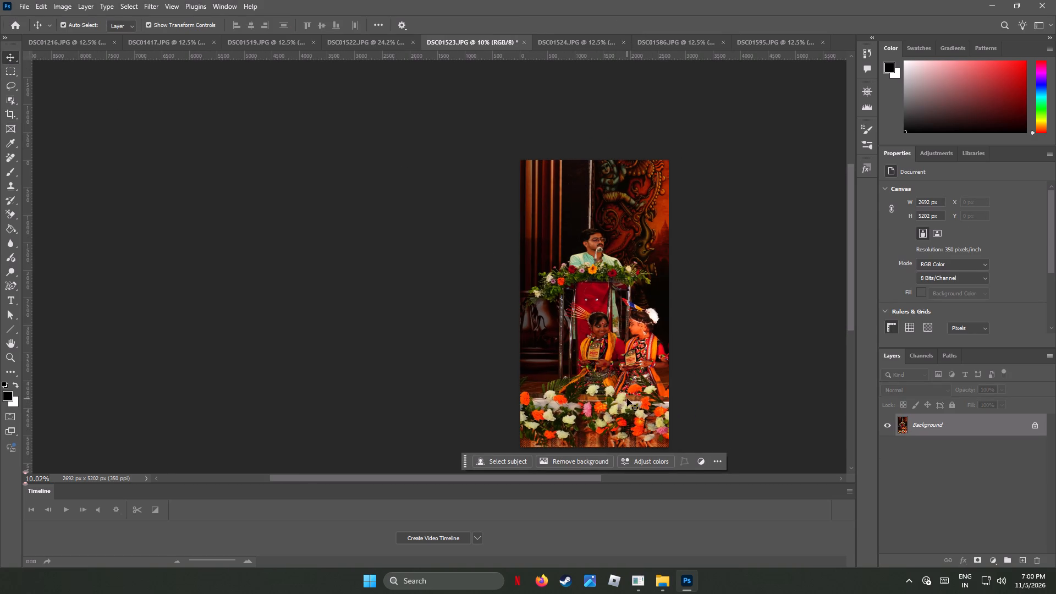
Examine the podium speaker's face up close and check the overall framing of the cropped portrait.
scroll(639, 280, "up", 1, "alt")
scroll(633, 272, "down", 1, "alt")
scroll(632, 271, "up", 5, "alt")
scroll(574, 224, "up", 9, "alt")
scroll(574, 228, "down", 2, "alt")
scroll(574, 228, "up", 2, "alt")
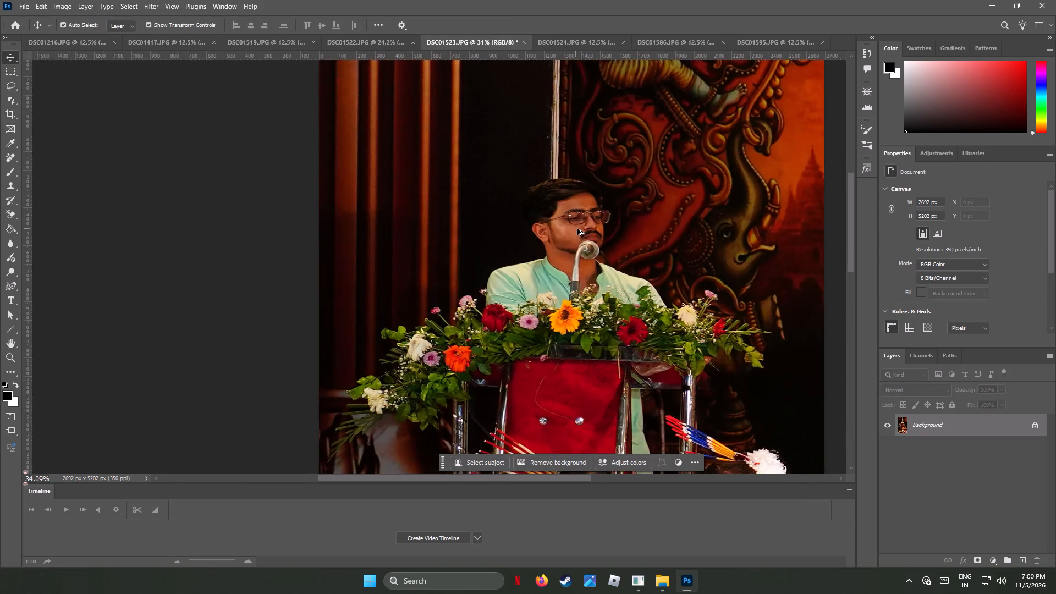
scroll(577, 229, "up", 11, "alt")
scroll(582, 229, "down", 10, "alt")
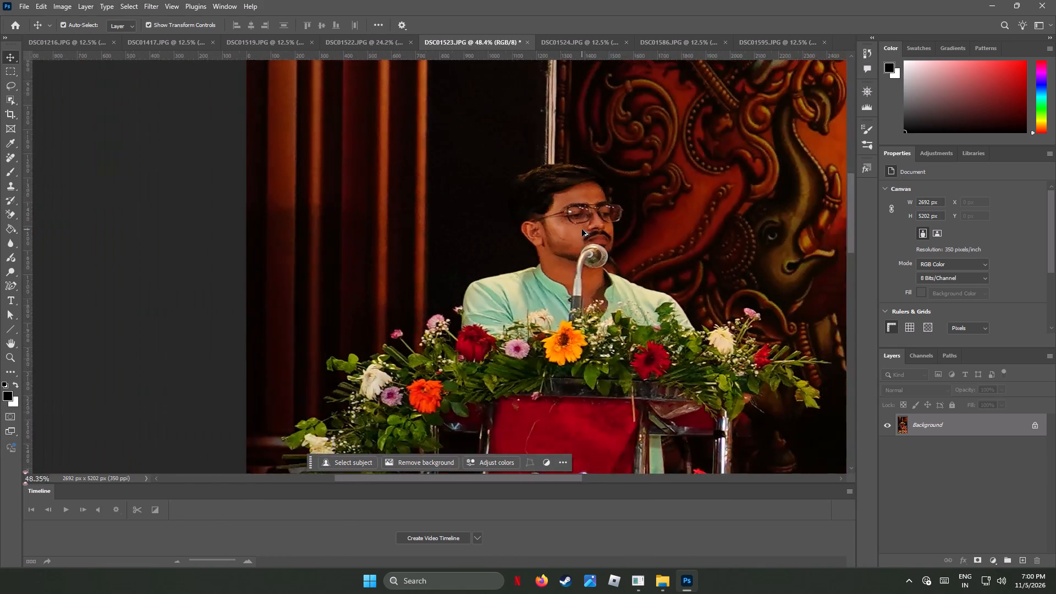
scroll(582, 229, "down", 5, "alt")
scroll(583, 230, "up", 3, "alt")
scroll(583, 230, "down", 5, "alt")
scroll(583, 233, "up", 1, "alt")
scroll(583, 233, "down", 5, "alt")
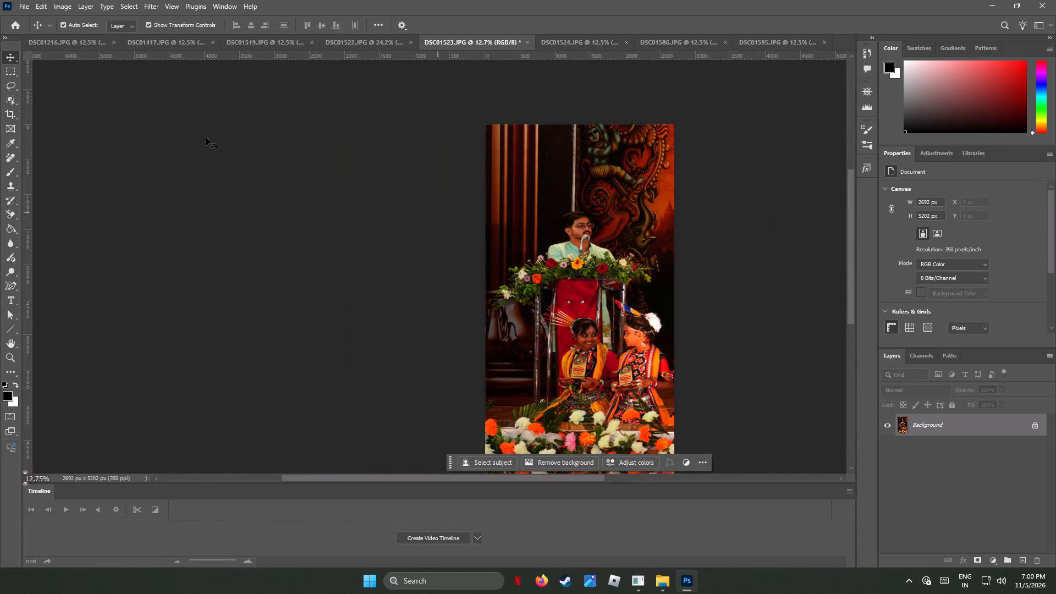
Export the podium portrait as DSC01523.jpg into the Mahesh folder, in JPG format with quality 7.
left_click(22, 8)
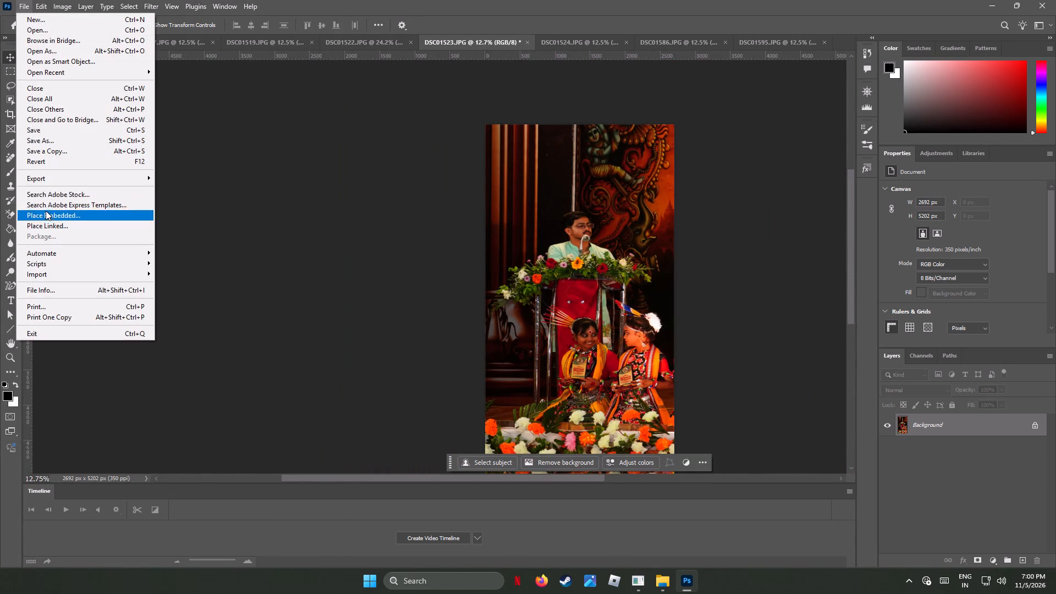
left_click(211, 185)
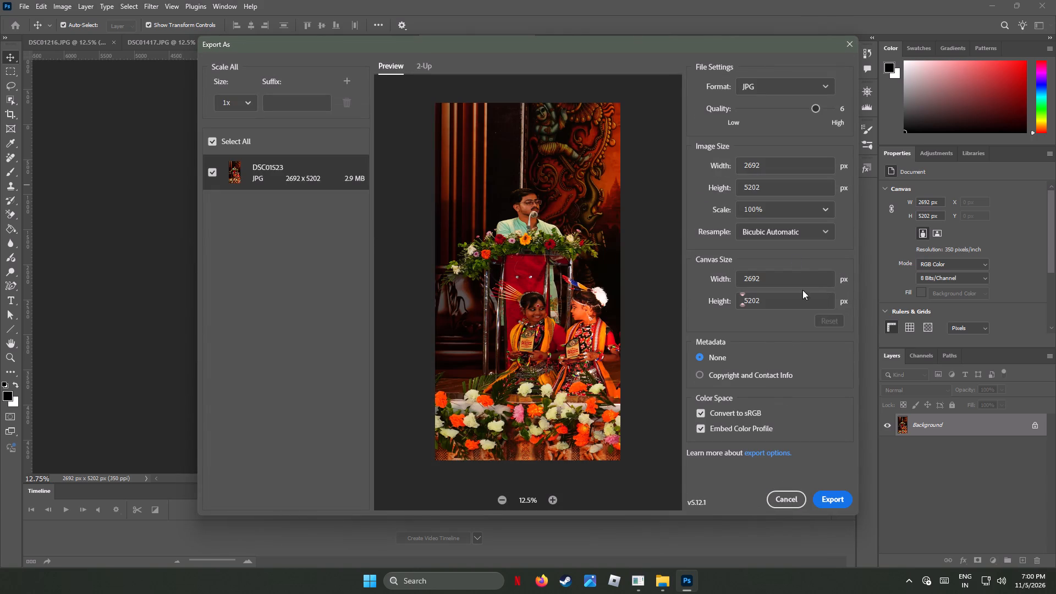
left_click_drag(817, 109, 988, 123)
left_click(840, 499)
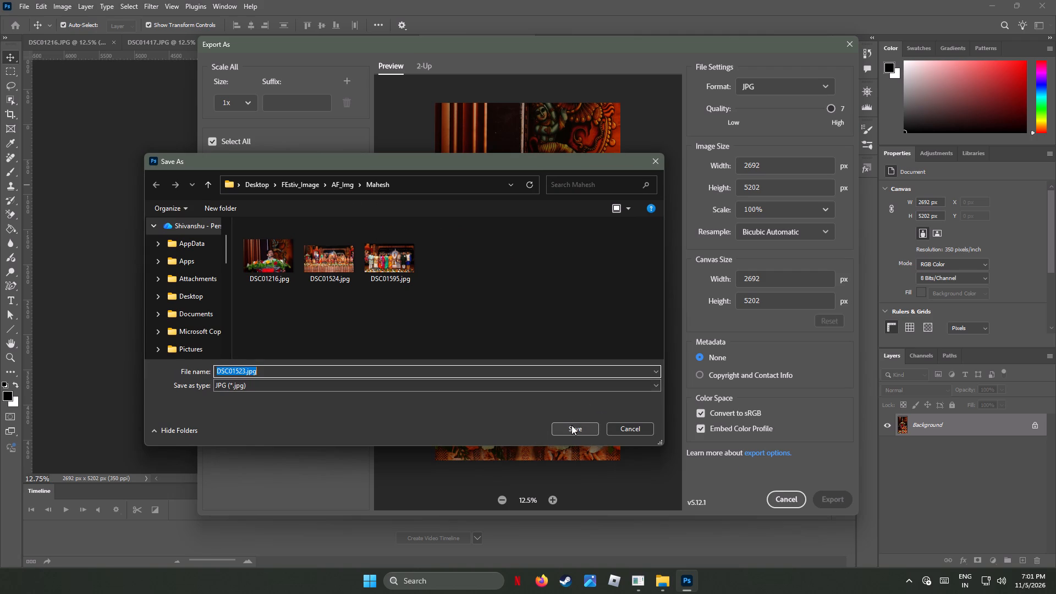
left_click(572, 426)
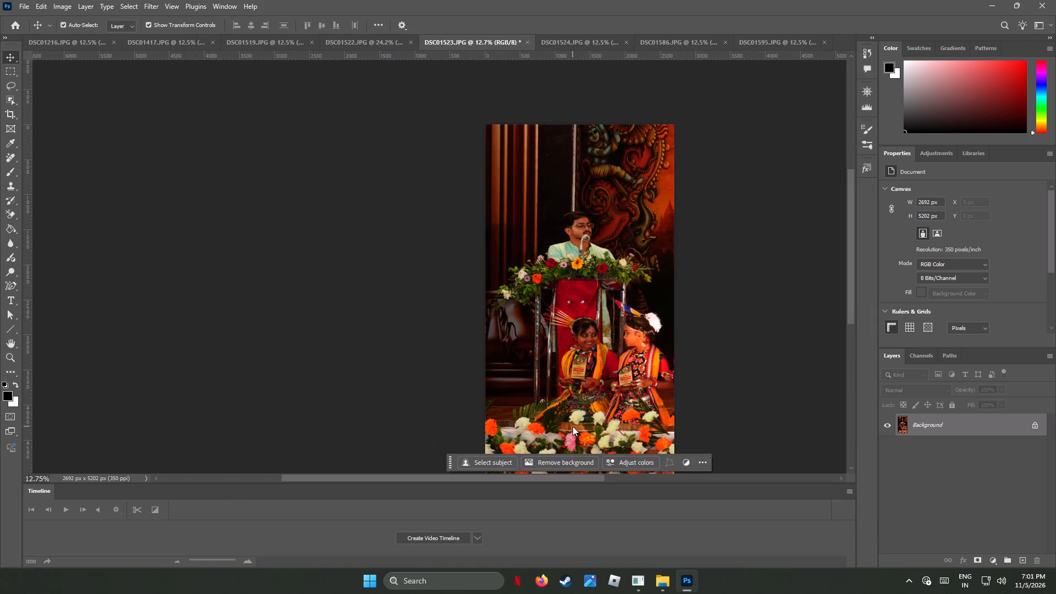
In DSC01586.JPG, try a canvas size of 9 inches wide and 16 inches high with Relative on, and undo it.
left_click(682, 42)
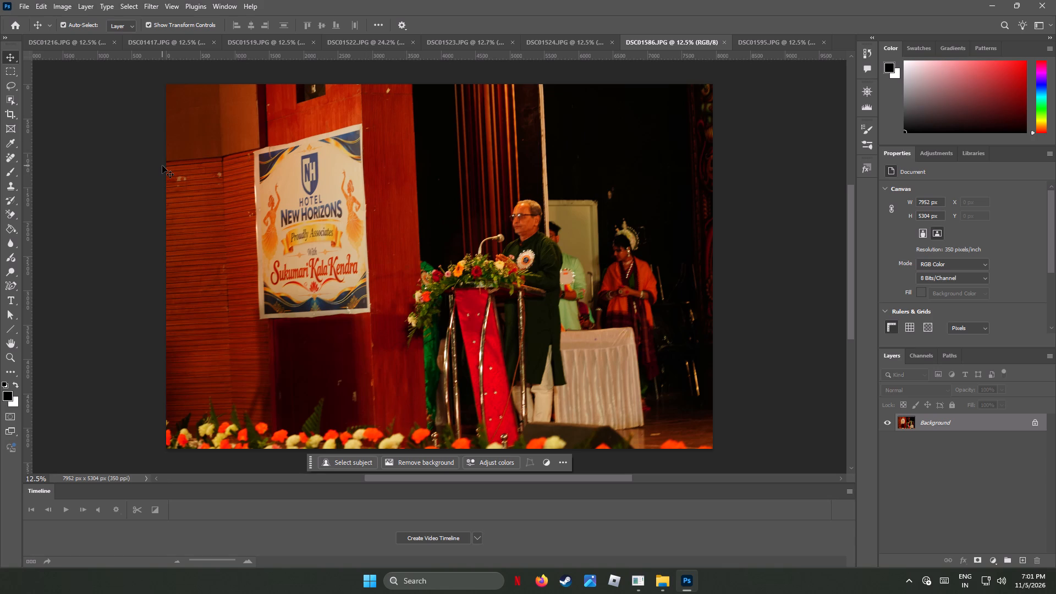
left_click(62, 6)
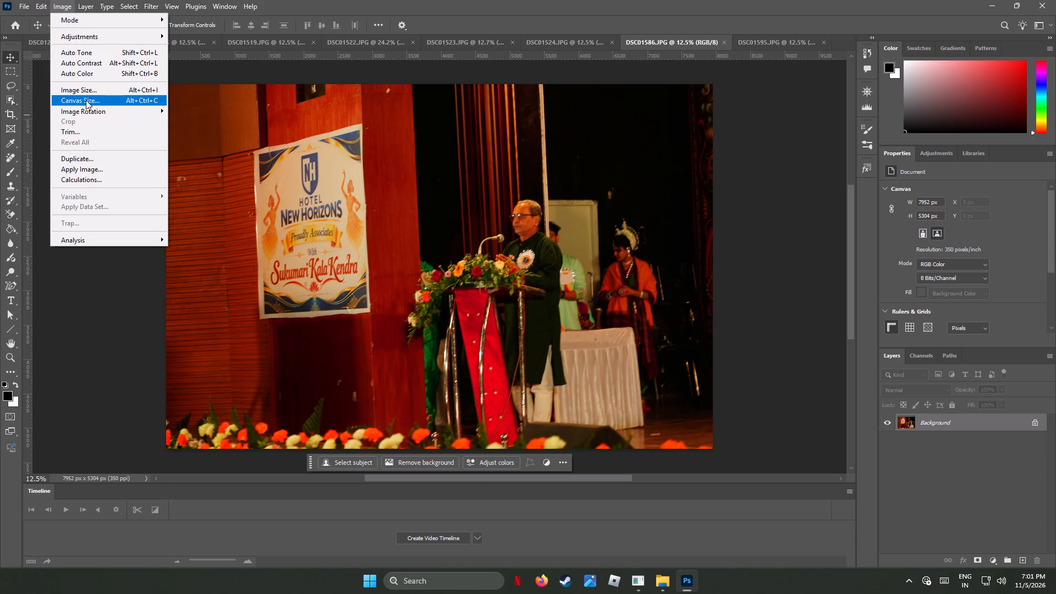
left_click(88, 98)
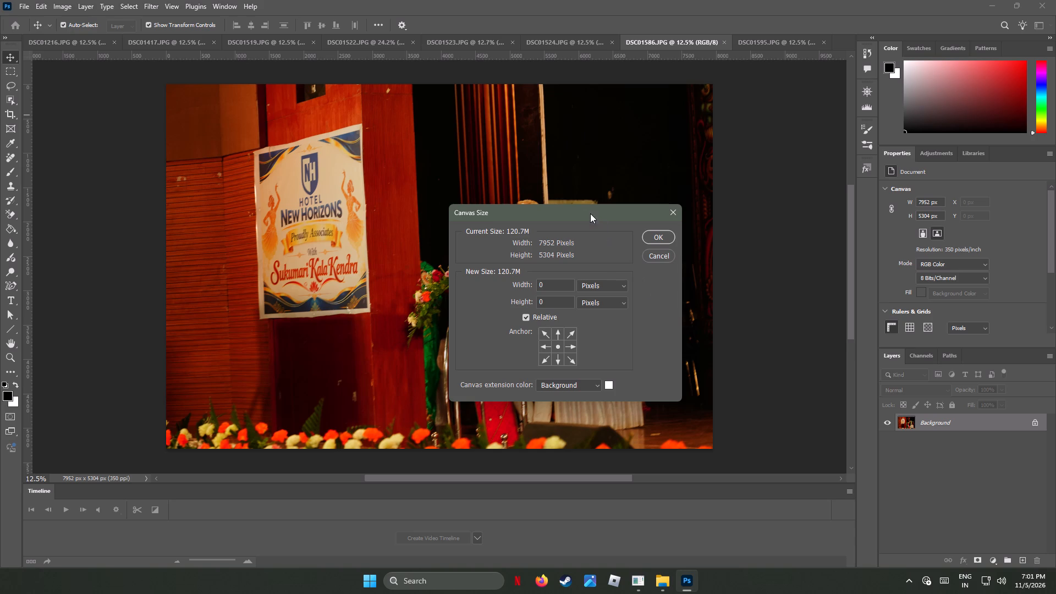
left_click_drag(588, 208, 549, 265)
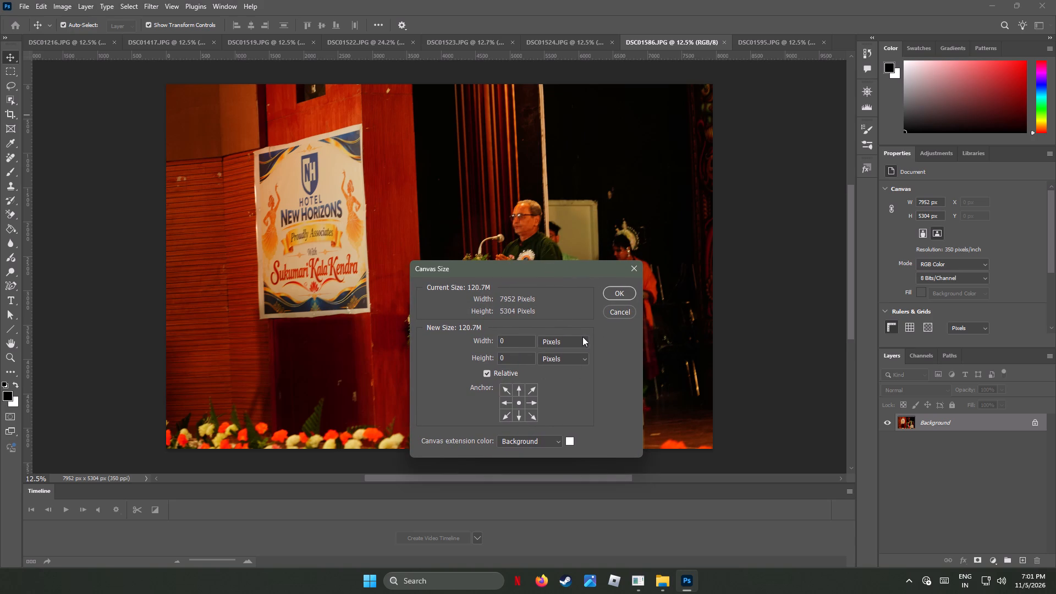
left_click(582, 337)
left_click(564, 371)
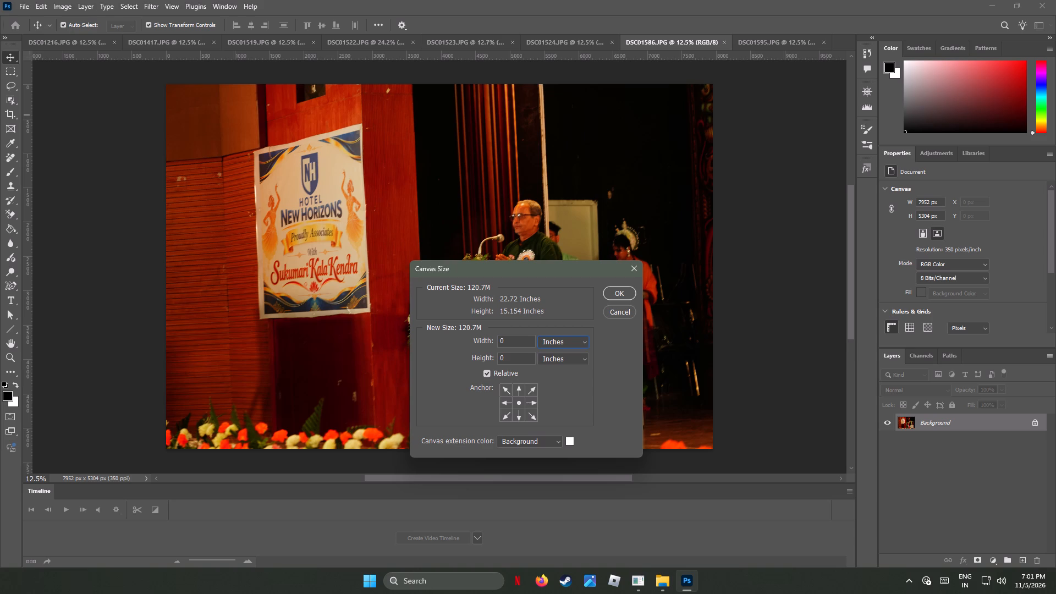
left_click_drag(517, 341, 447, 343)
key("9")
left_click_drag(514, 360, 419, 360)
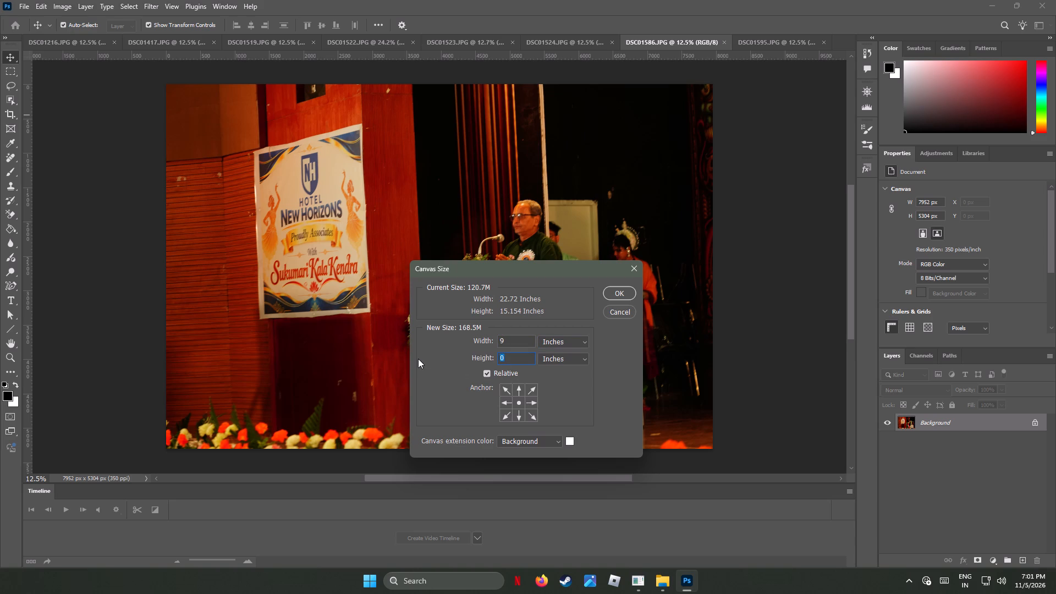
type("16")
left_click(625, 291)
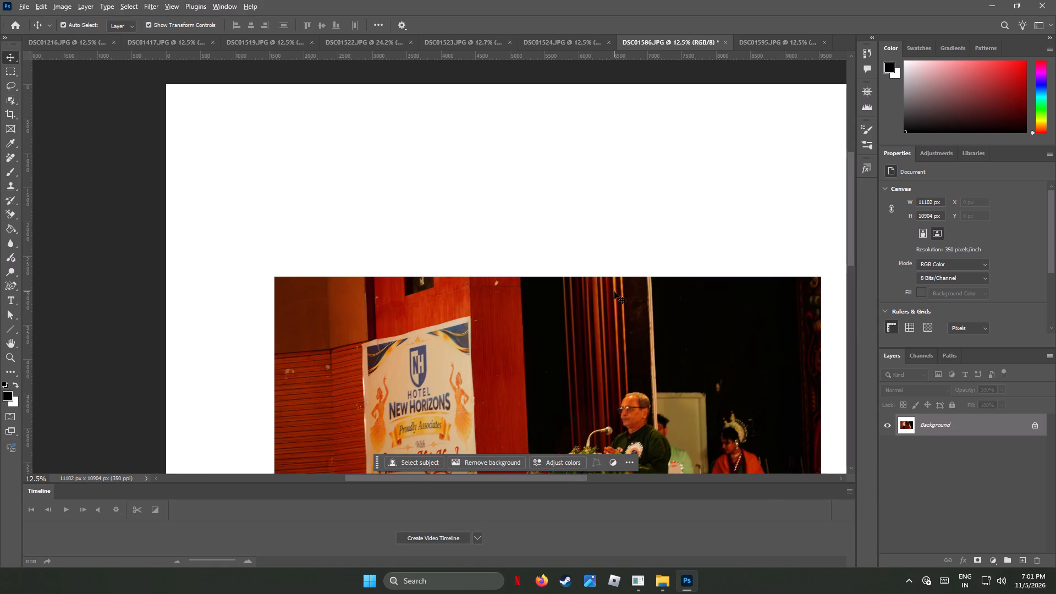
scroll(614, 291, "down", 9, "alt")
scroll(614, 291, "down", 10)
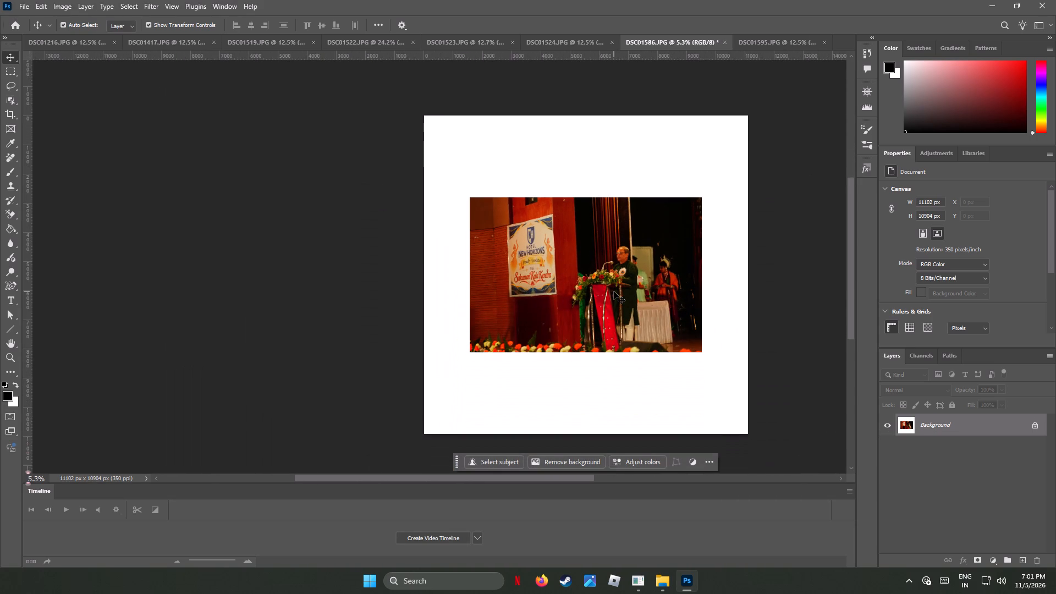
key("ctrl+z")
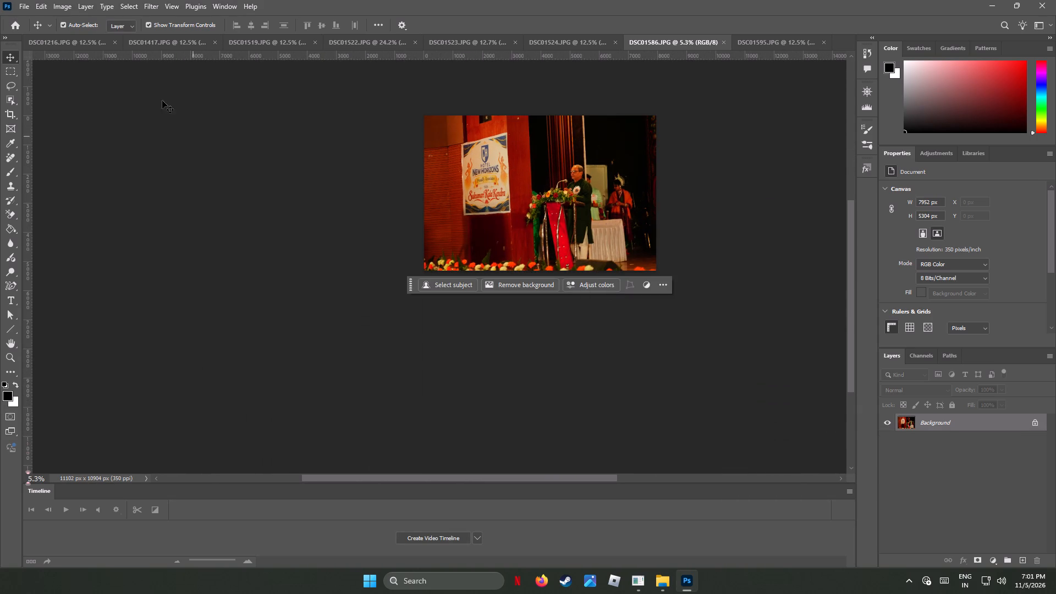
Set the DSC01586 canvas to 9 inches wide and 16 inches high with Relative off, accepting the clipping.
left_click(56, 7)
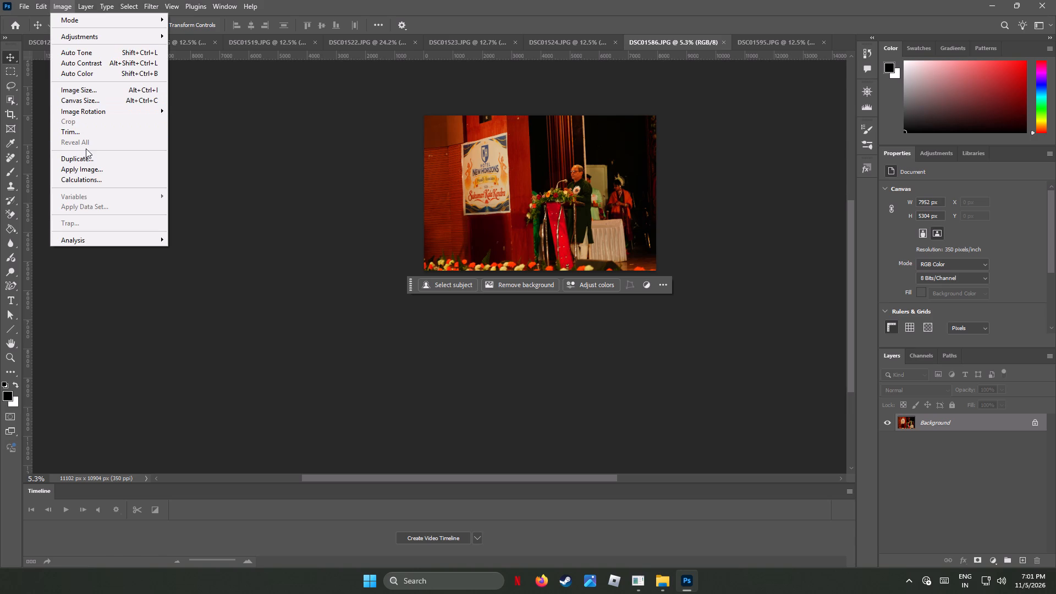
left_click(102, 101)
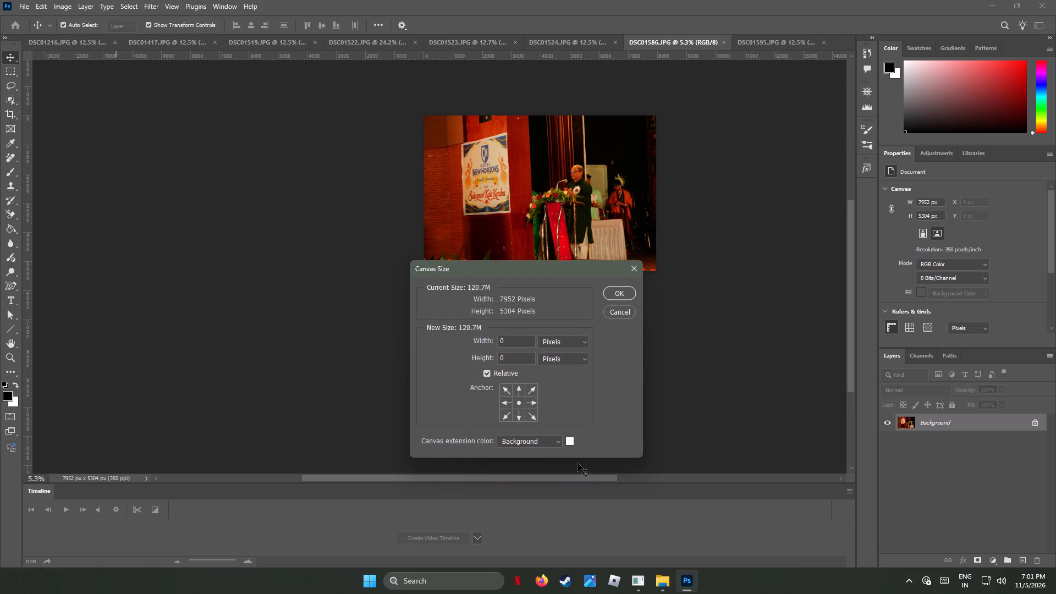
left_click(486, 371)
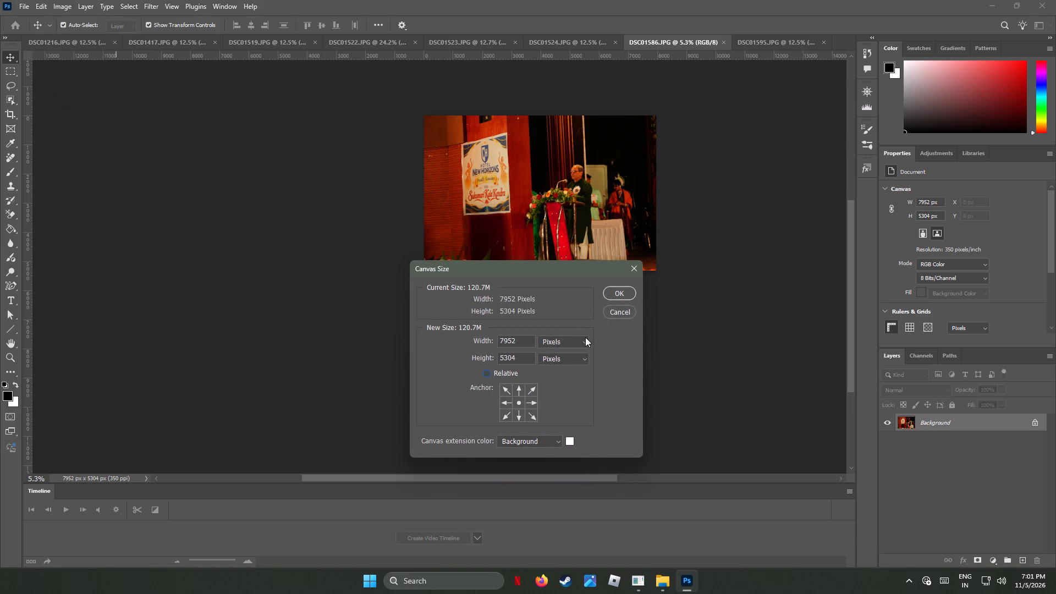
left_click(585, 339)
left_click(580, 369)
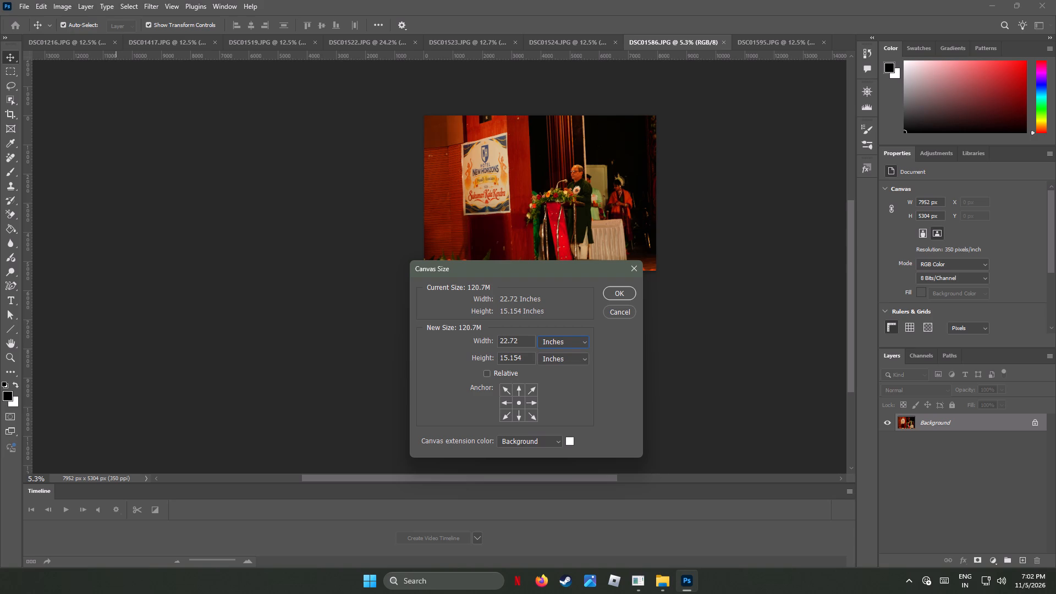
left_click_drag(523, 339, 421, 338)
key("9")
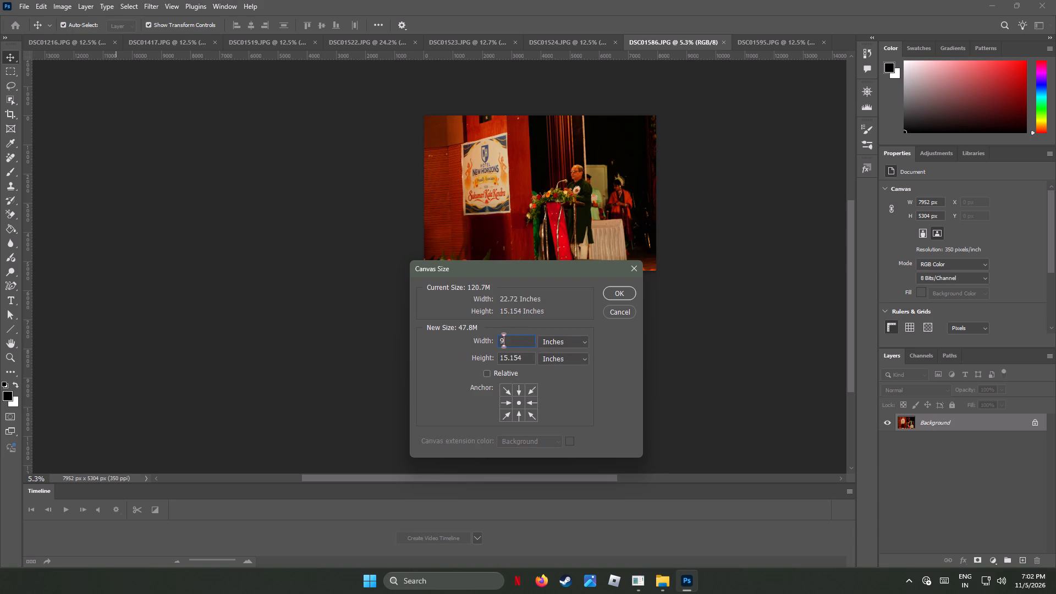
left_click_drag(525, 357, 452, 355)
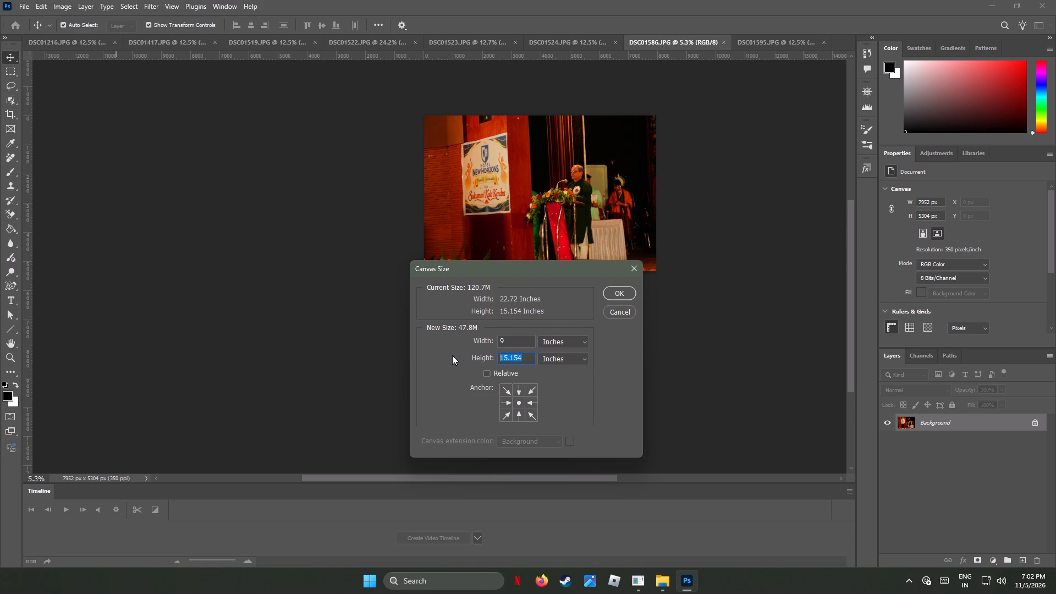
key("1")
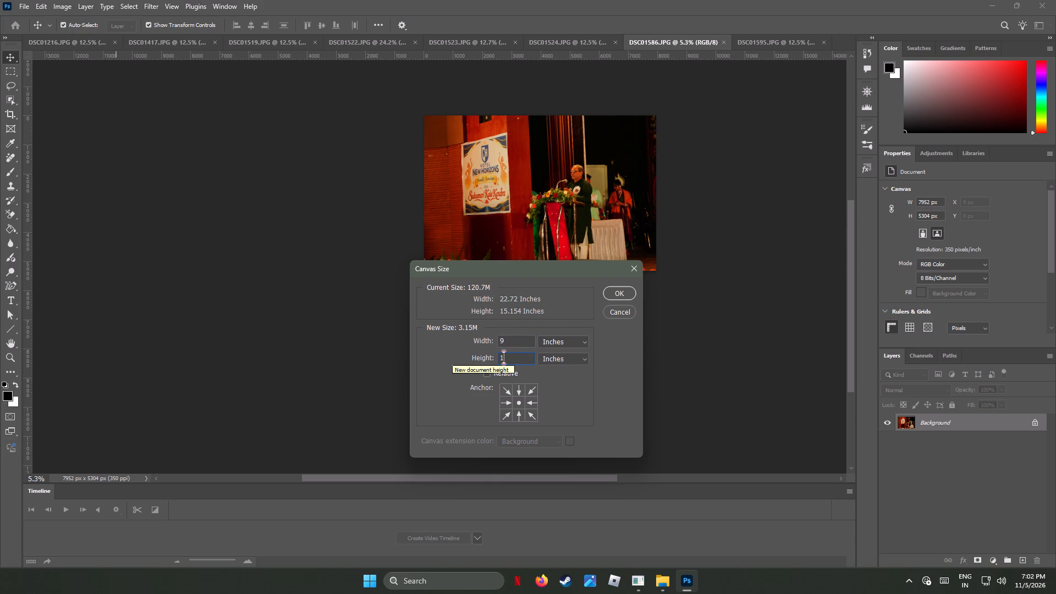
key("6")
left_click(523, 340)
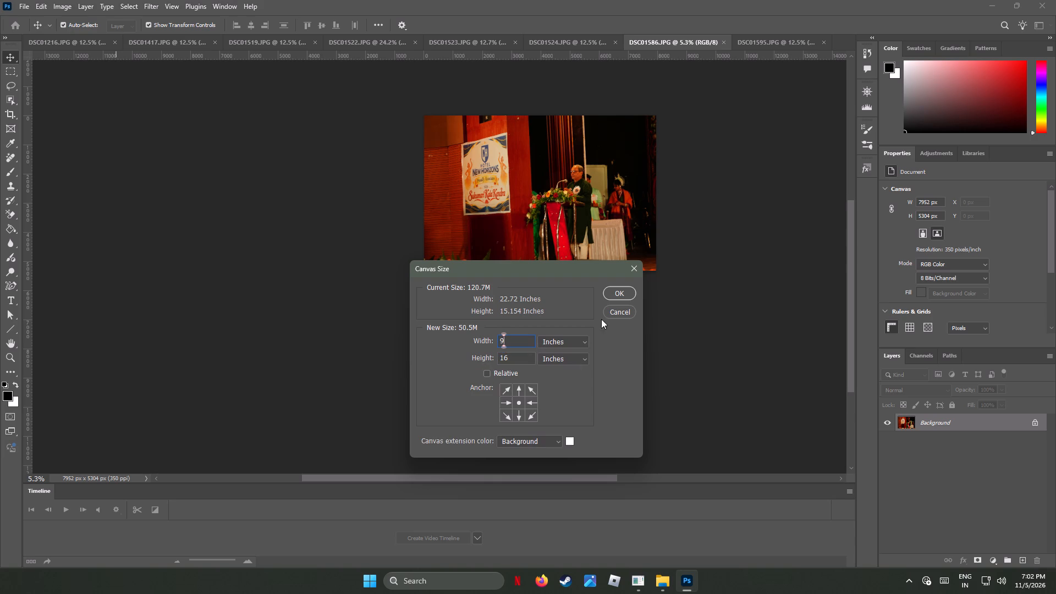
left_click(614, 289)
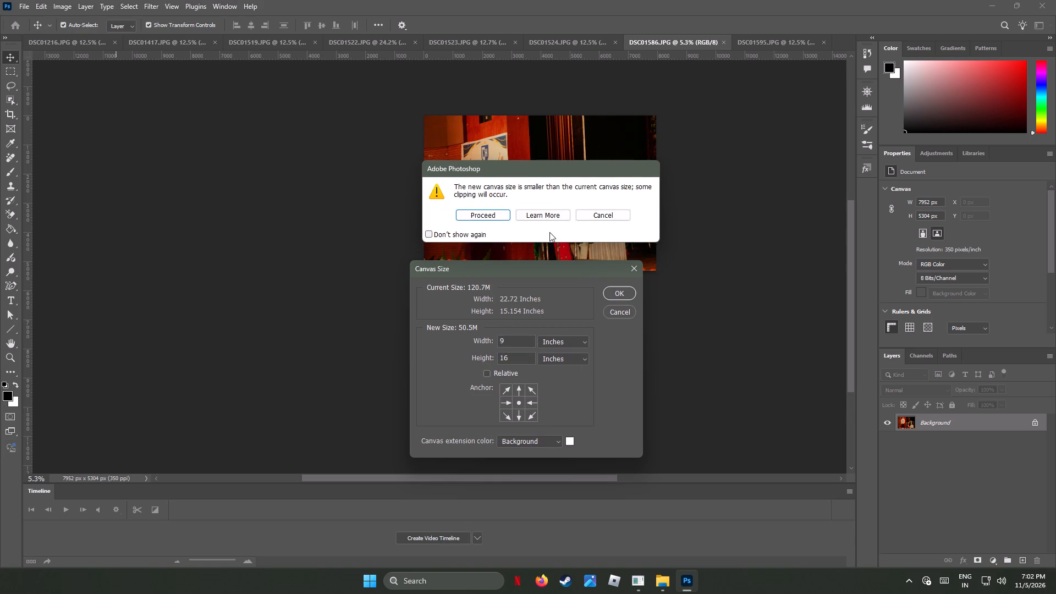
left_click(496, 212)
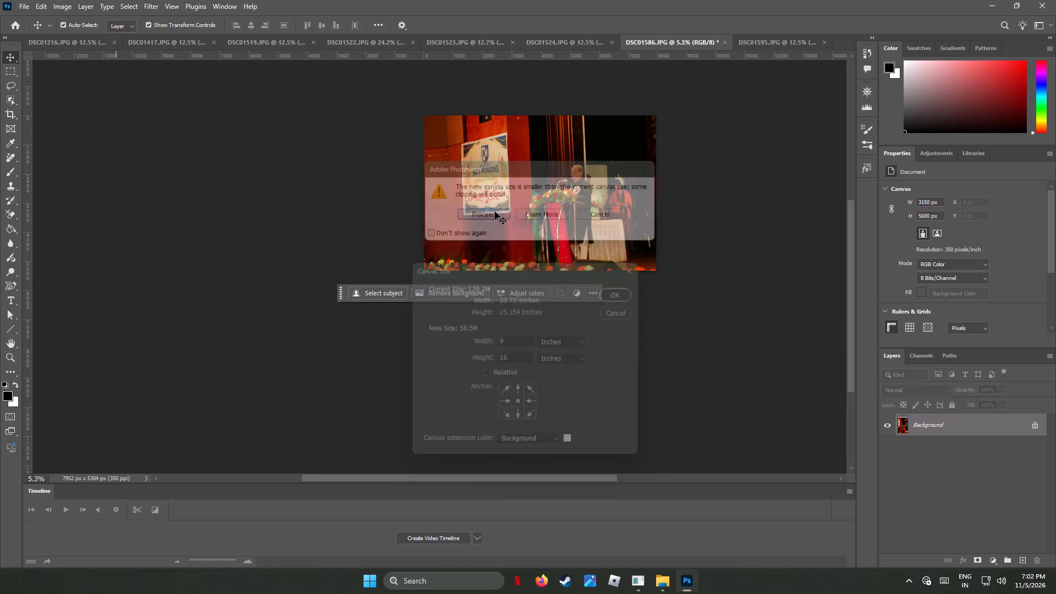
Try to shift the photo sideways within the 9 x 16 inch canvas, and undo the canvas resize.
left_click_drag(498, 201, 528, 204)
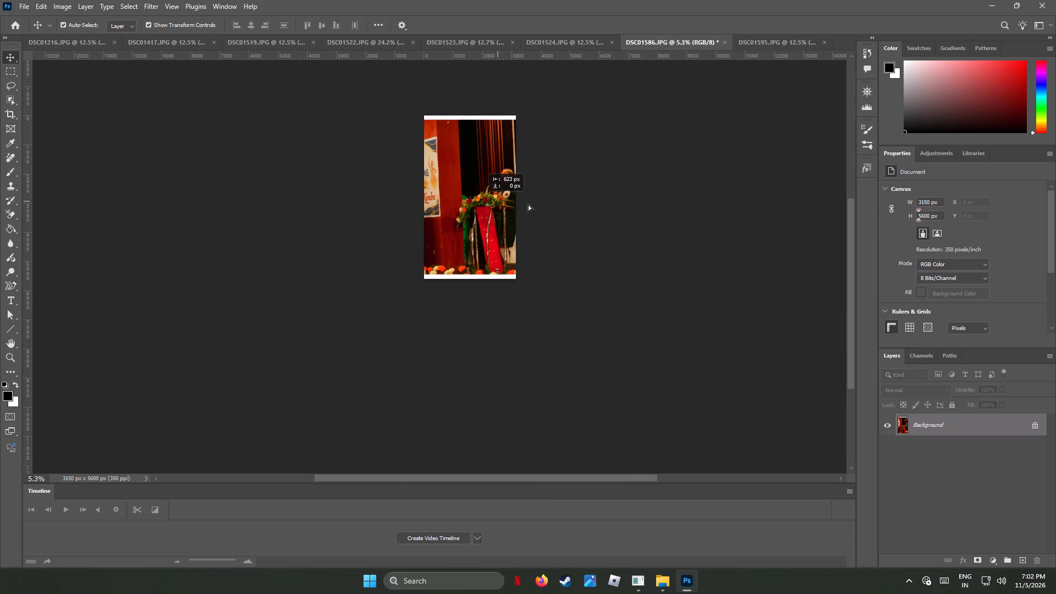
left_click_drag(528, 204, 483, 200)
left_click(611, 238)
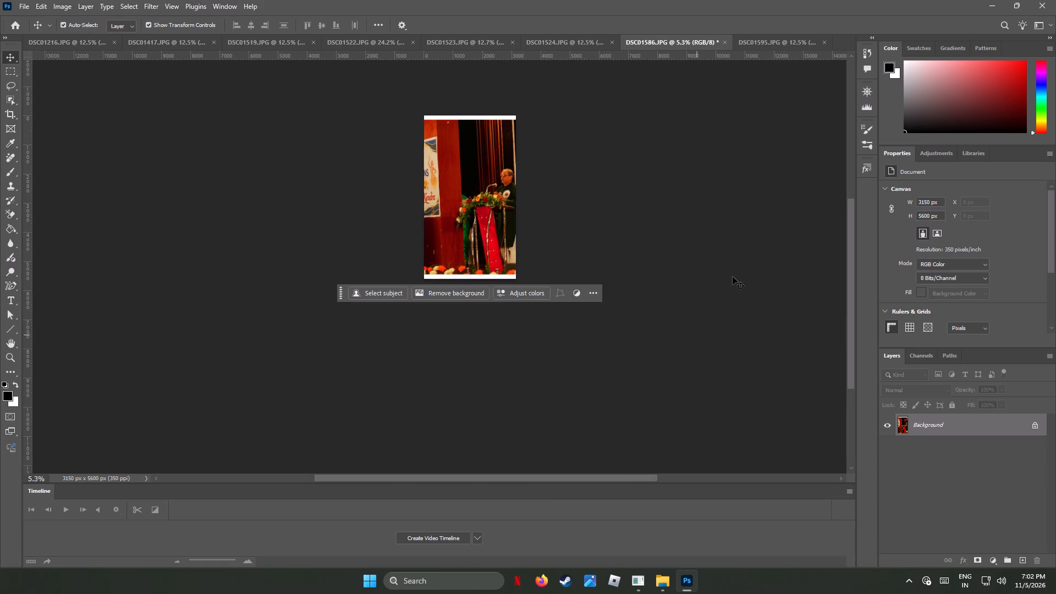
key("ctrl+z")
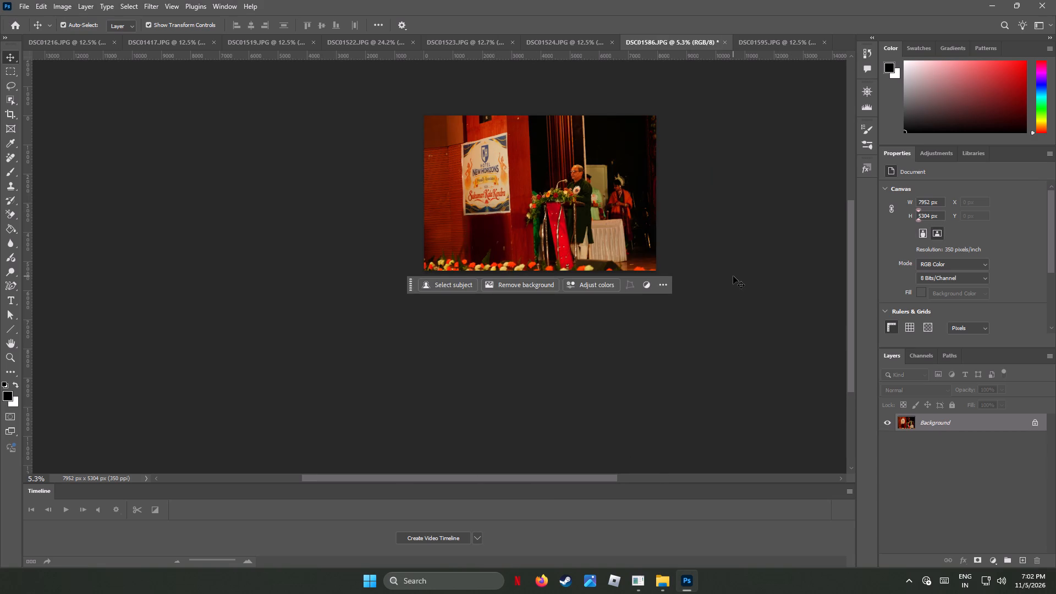
Select the whole photo and shift it horizontally about 900 px to bring the podium speaker nearer the canvas centre.
left_click(10, 57)
key("ctrl+a")
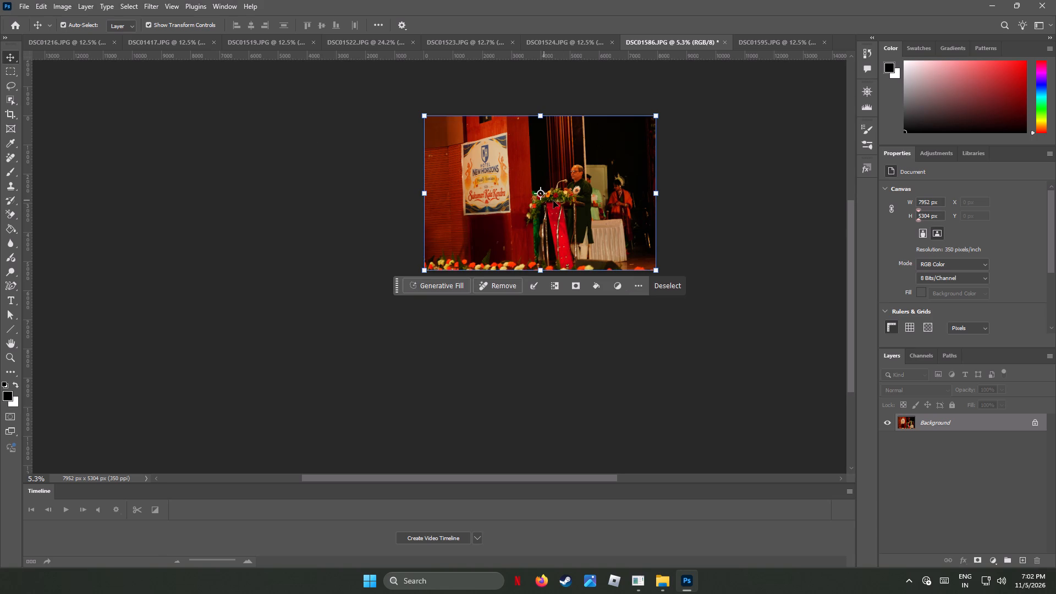
left_click_drag(570, 202, 542, 200)
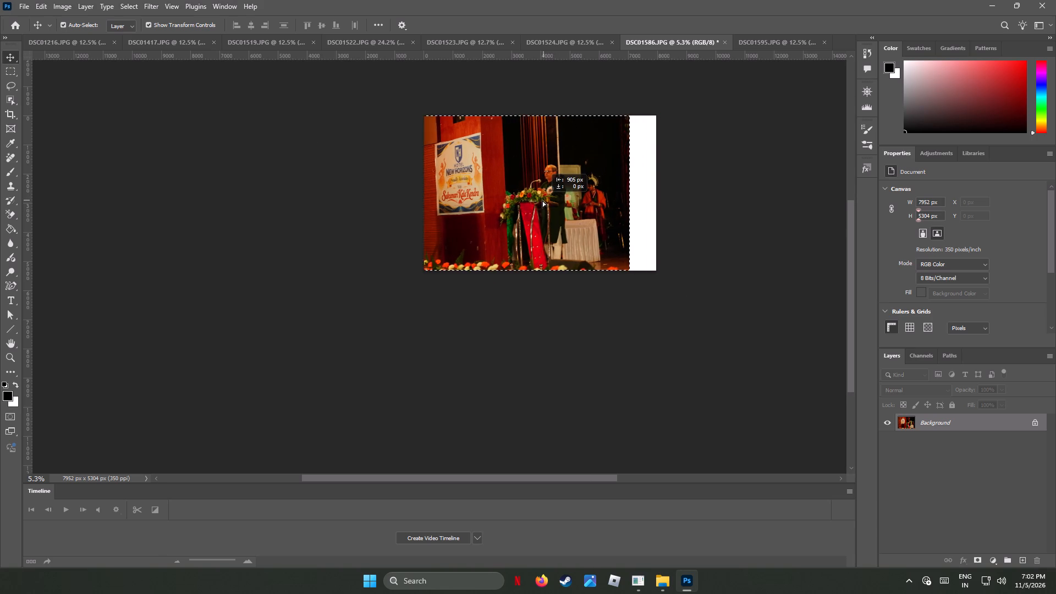
left_click_drag(542, 200, 542, 200)
left_click(11, 53)
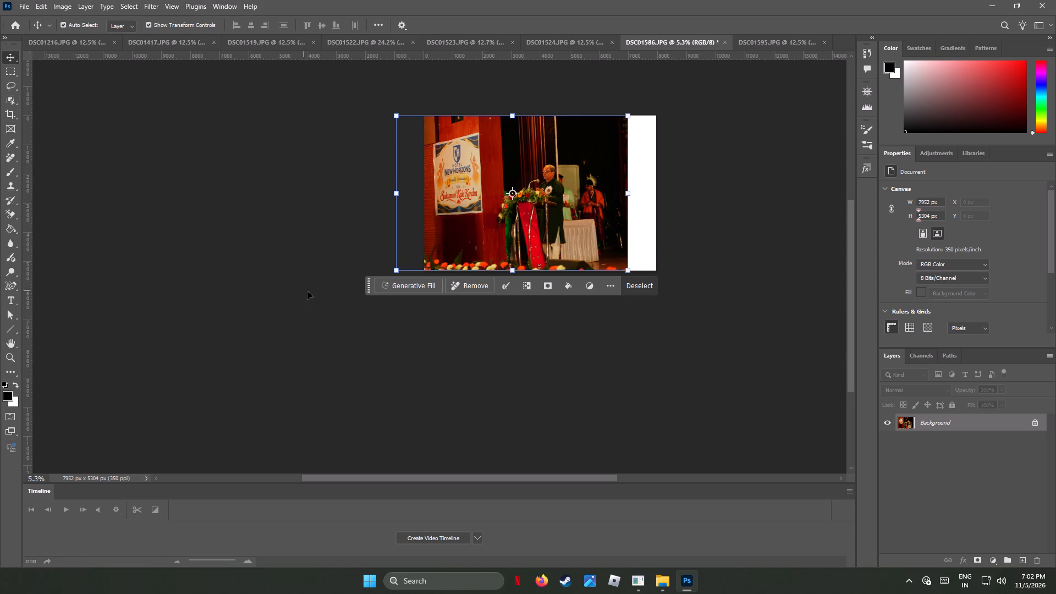
left_click(299, 271)
key("Return")
Set the DSC01586 canvas to 9 inches wide and 16 inches high with Relative off, accepting the clipping.
left_click(61, 4)
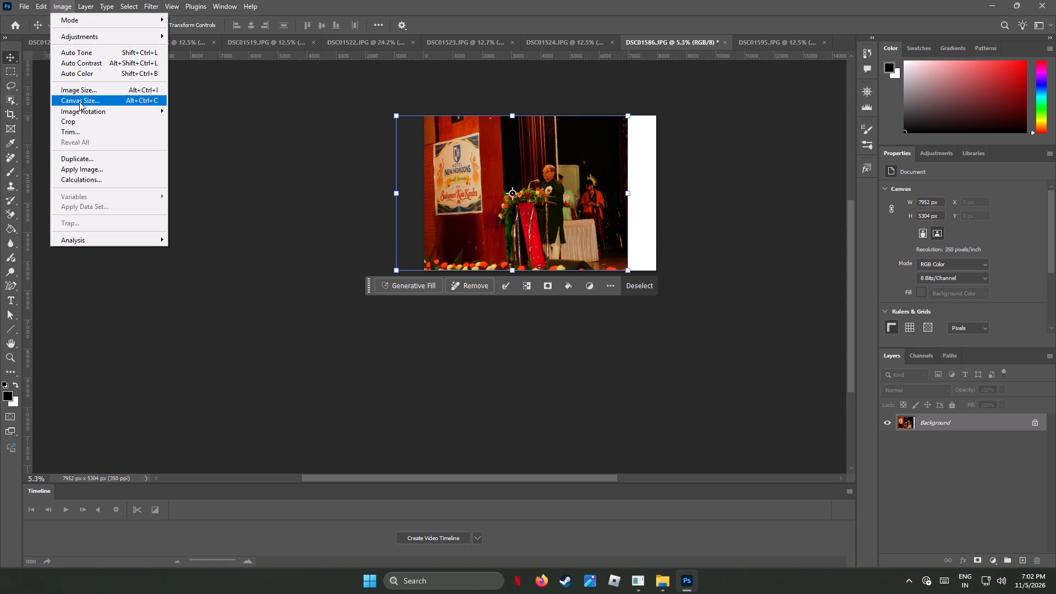
left_click(79, 102)
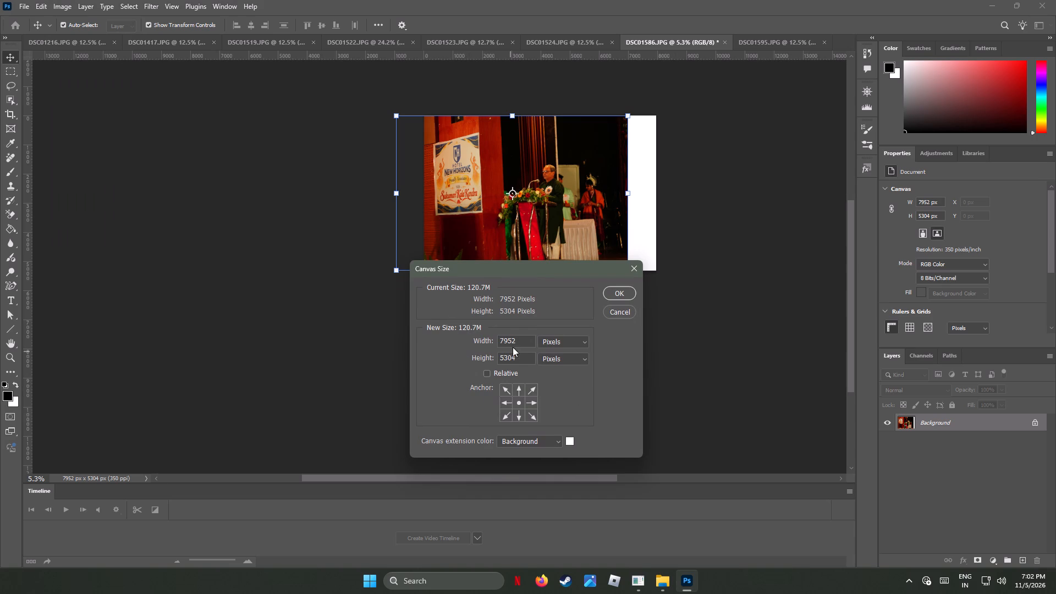
left_click_drag(524, 340, 491, 335)
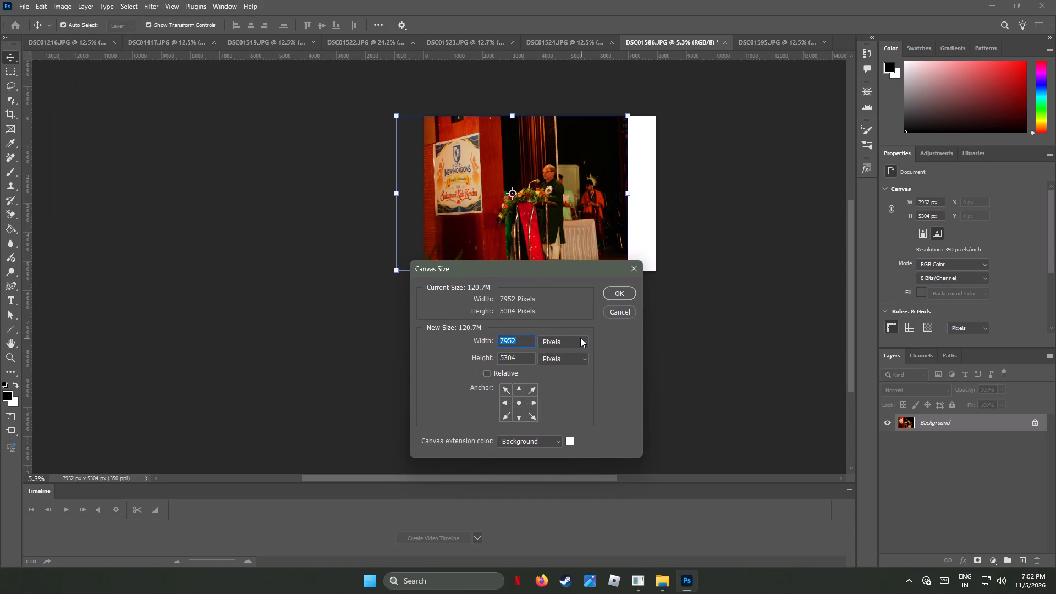
left_click(580, 338)
left_click(570, 370)
left_click_drag(524, 340, 372, 317)
key("9")
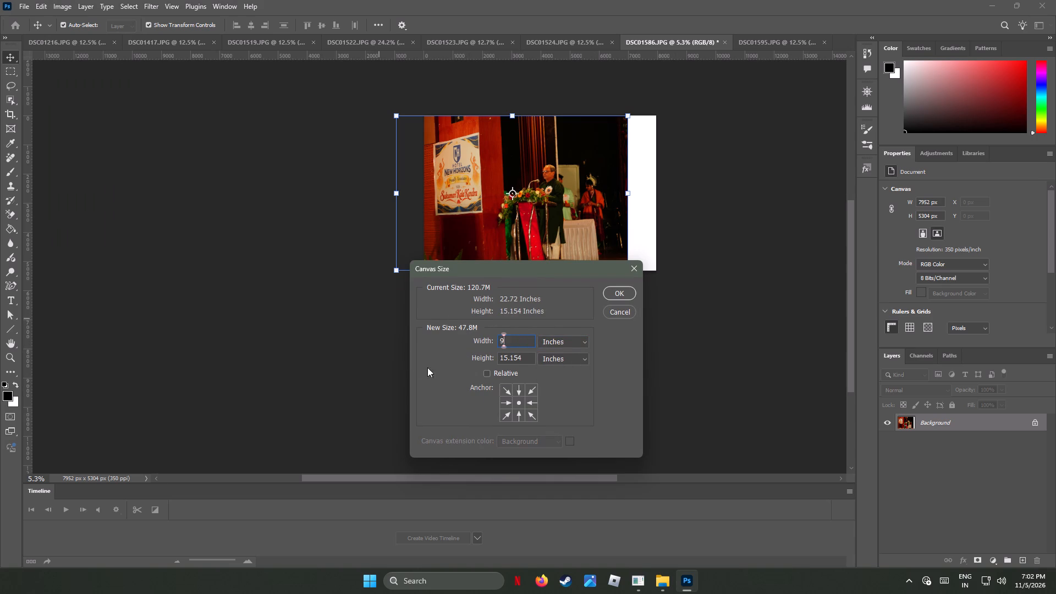
left_click_drag(528, 357, 391, 340)
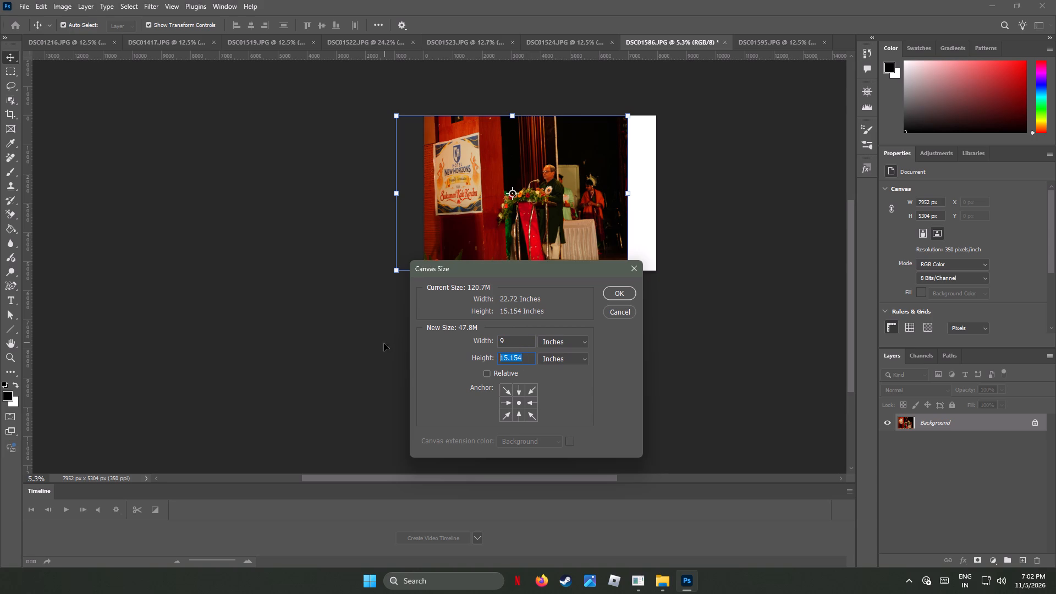
type("16")
left_click(582, 389)
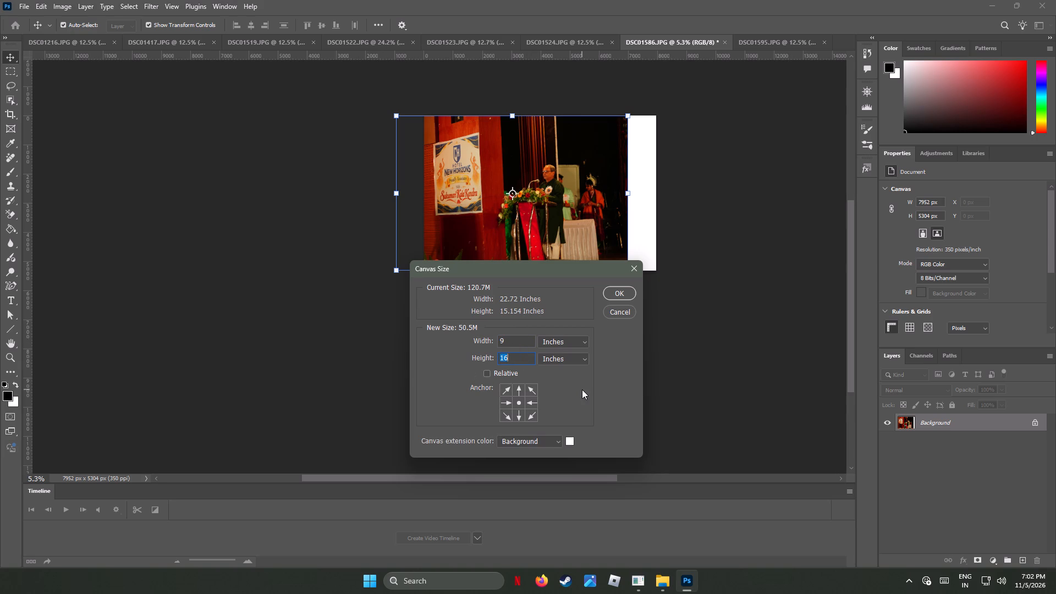
left_click(620, 294)
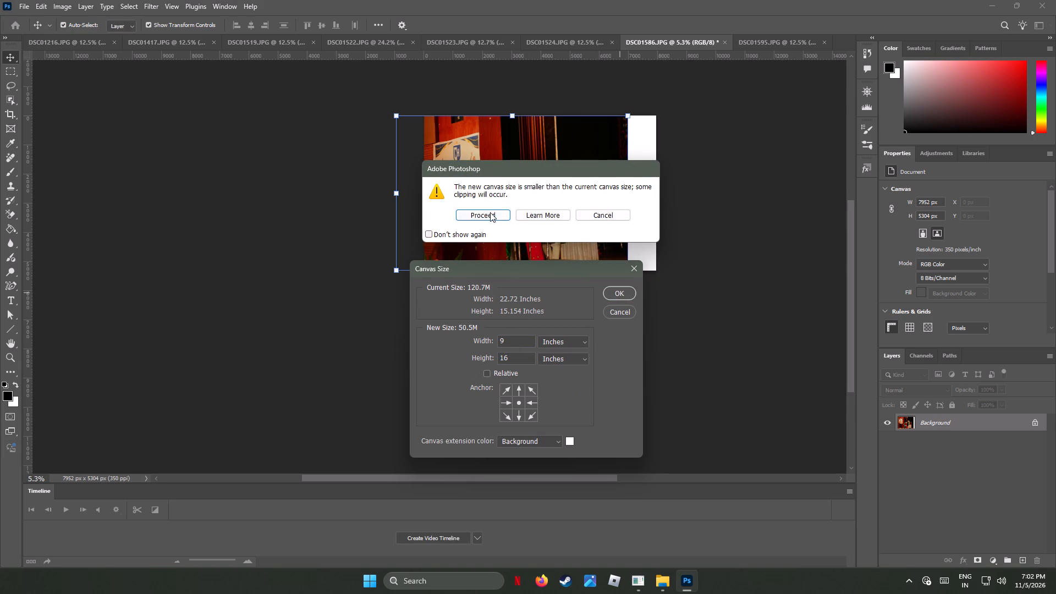
left_click(490, 212)
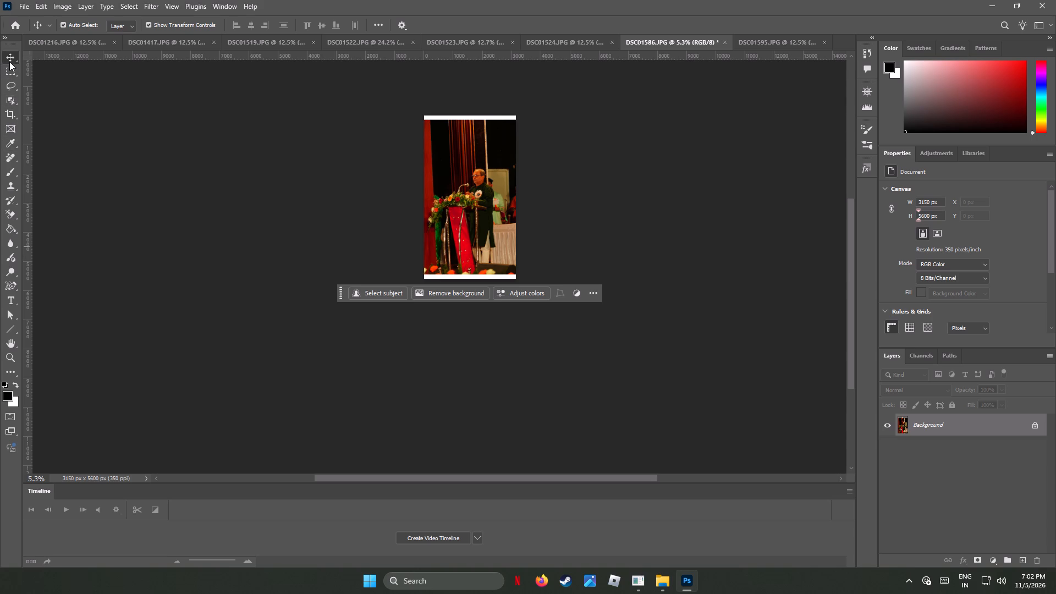
Adjust the crop frame from its upper corner to about 2886 x 5455 px, cutting off the white strip above the podium speaker.
left_click(8, 112)
scroll(737, 206, "up", 1, "alt")
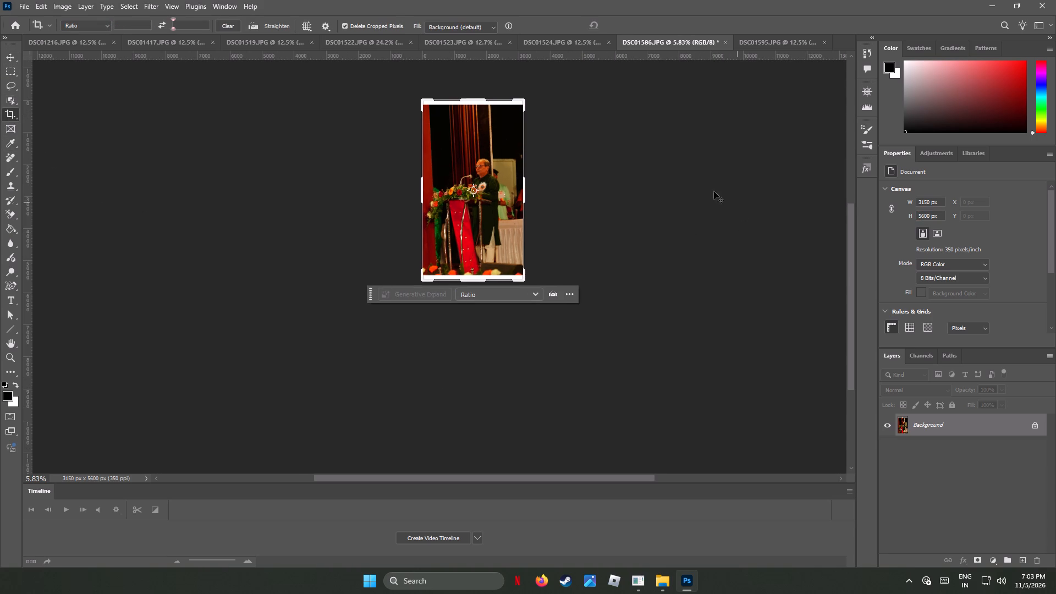
scroll(498, 111, "up", 10, "alt")
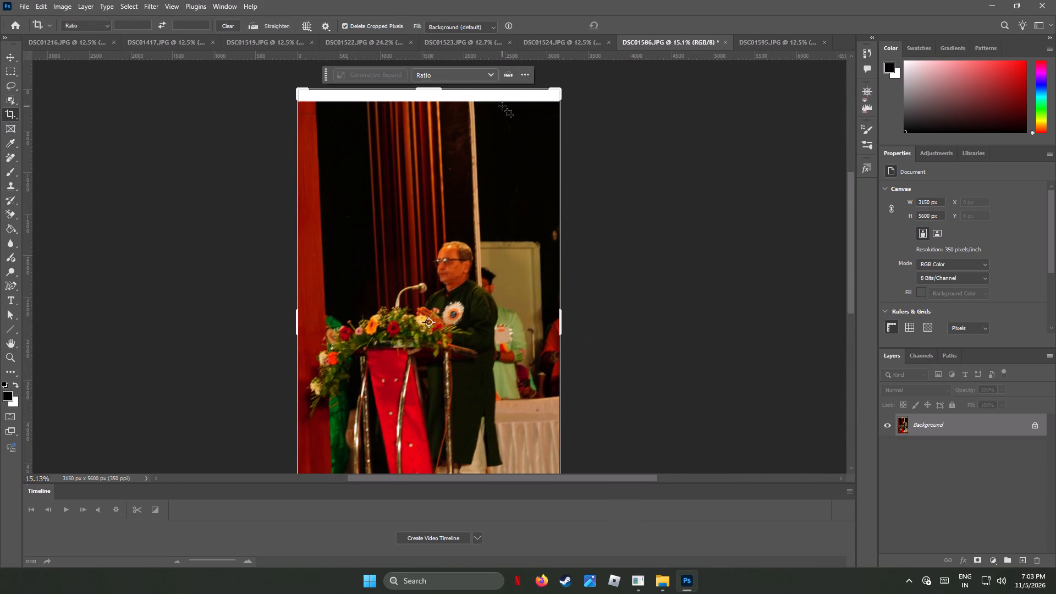
left_click(560, 89)
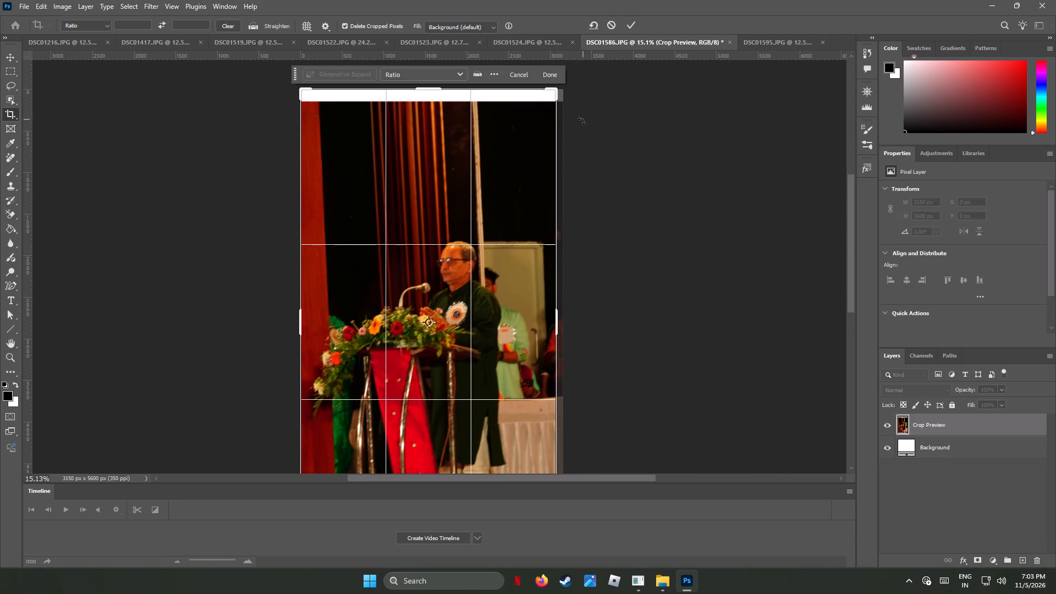
key("ctrl+z")
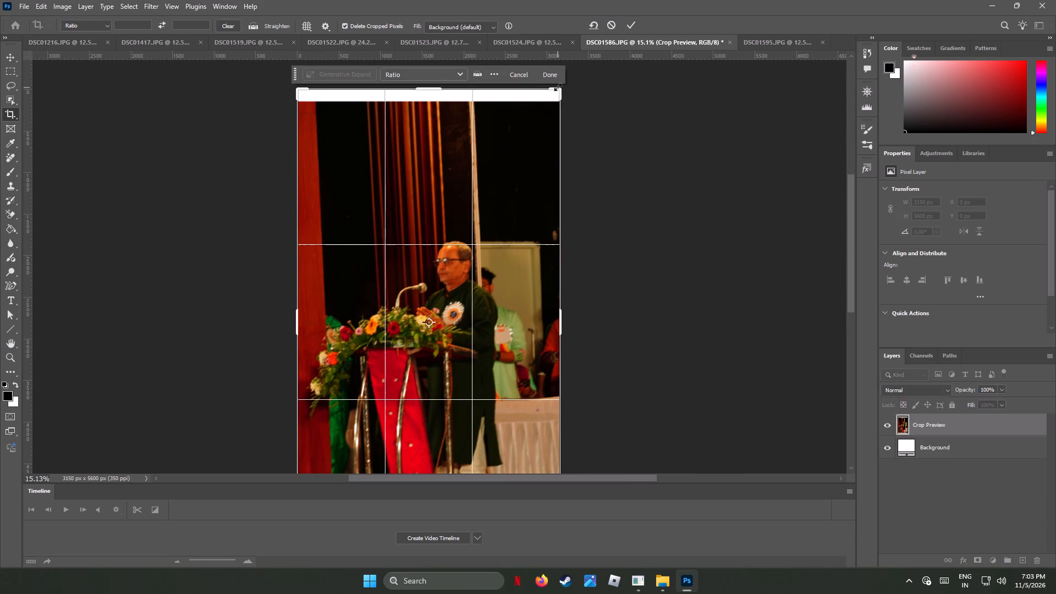
left_click_drag(558, 89, 553, 93)
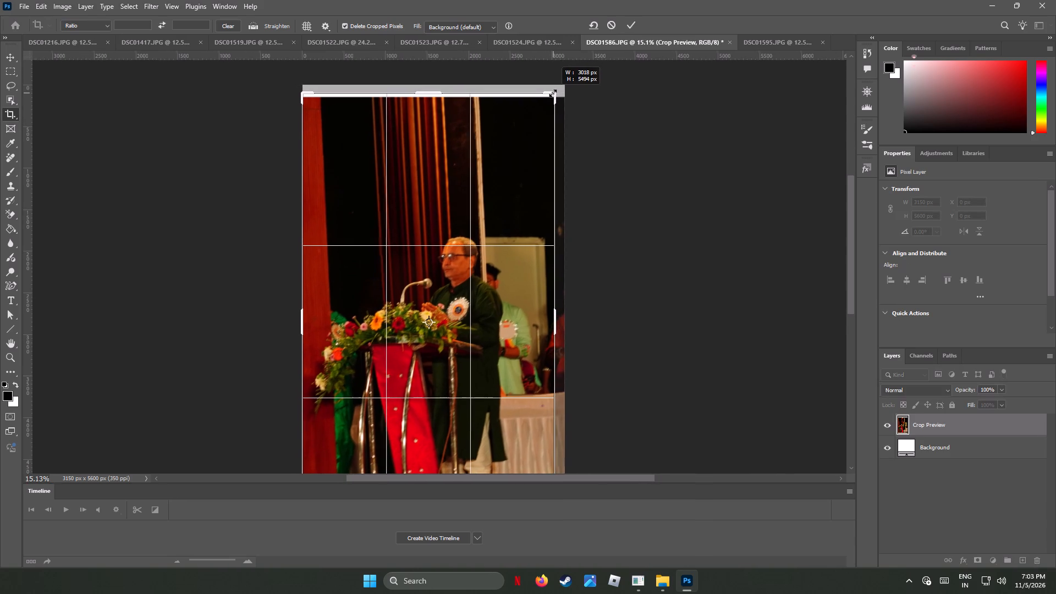
left_click_drag(553, 93, 552, 93)
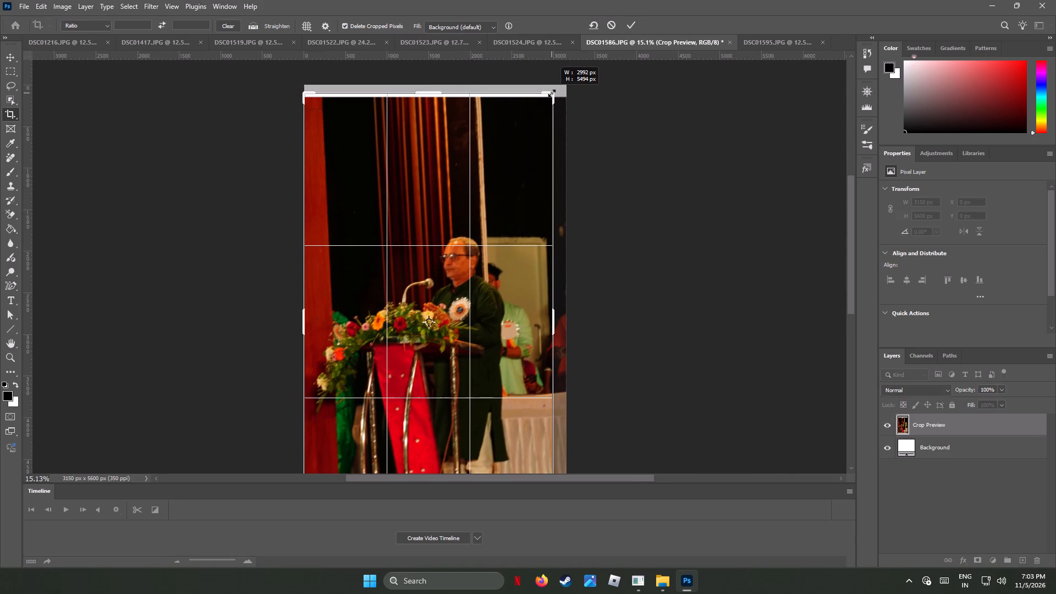
left_click_drag(552, 93, 549, 94)
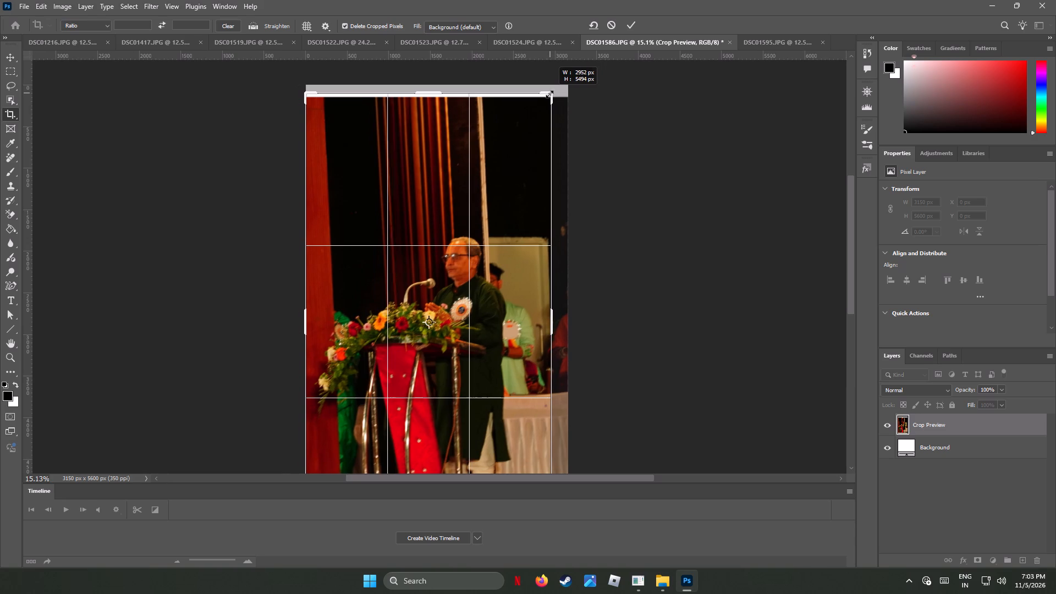
left_click_drag(549, 94, 568, 82)
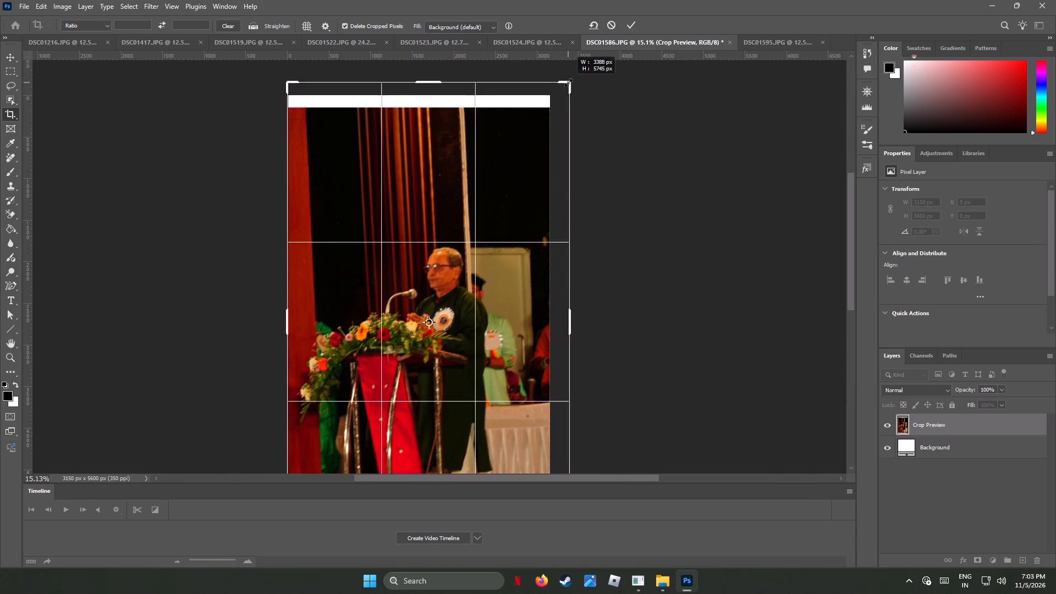
left_click_drag(568, 82, 544, 96)
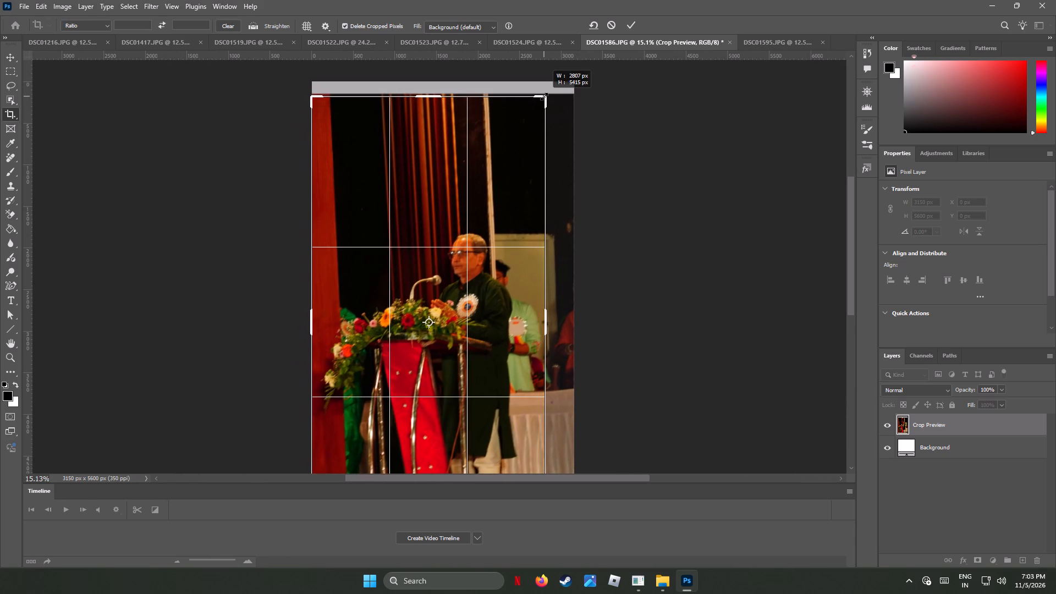
left_click_drag(544, 96, 547, 95)
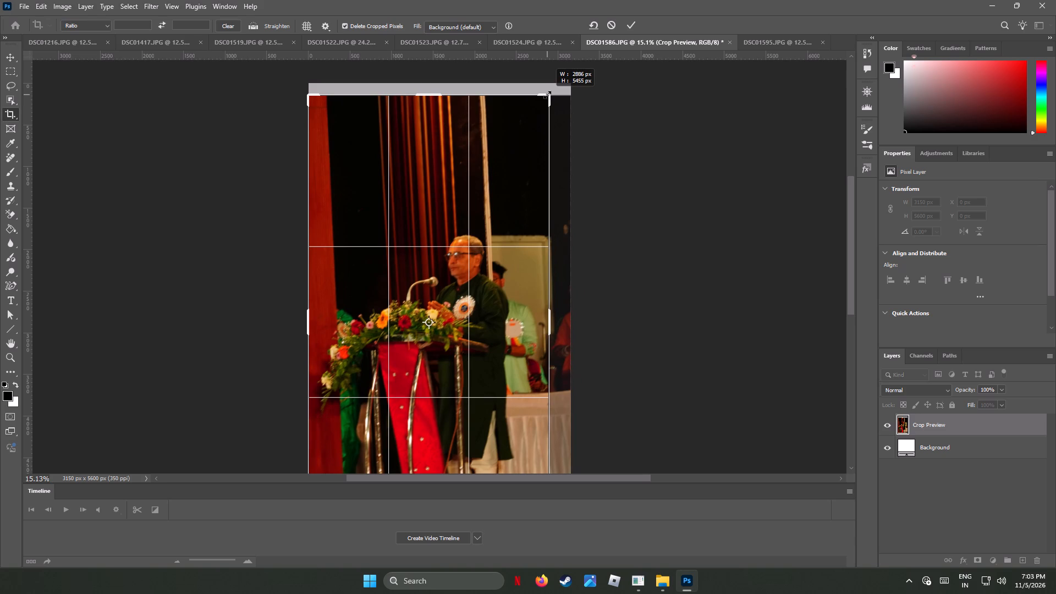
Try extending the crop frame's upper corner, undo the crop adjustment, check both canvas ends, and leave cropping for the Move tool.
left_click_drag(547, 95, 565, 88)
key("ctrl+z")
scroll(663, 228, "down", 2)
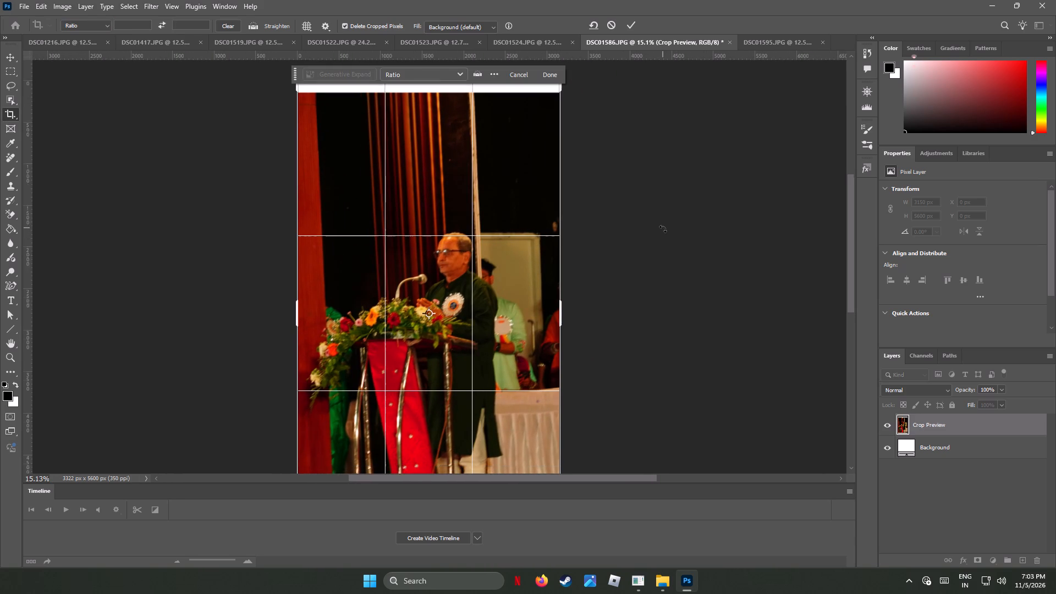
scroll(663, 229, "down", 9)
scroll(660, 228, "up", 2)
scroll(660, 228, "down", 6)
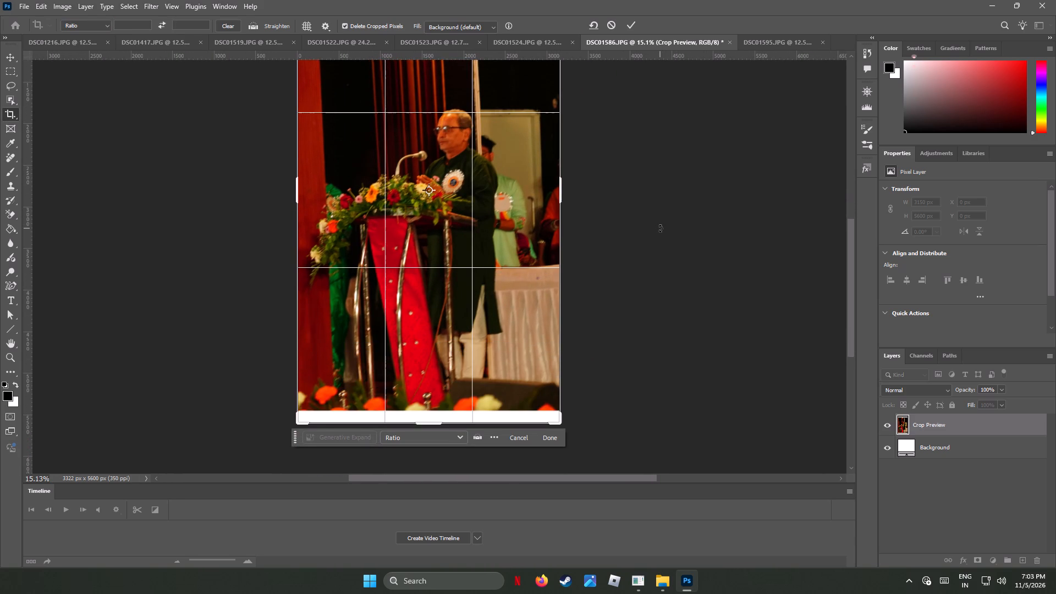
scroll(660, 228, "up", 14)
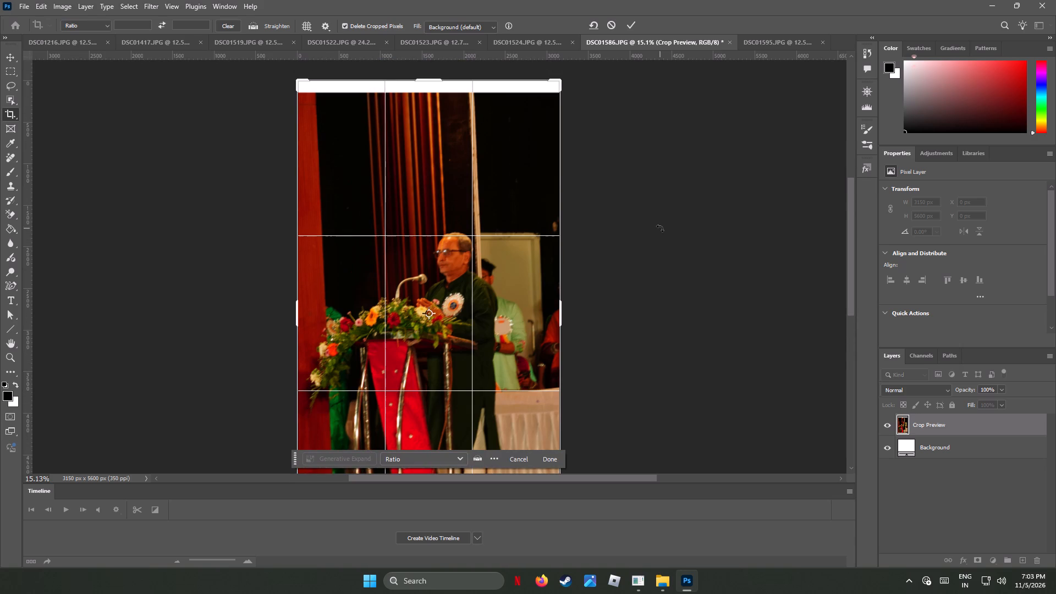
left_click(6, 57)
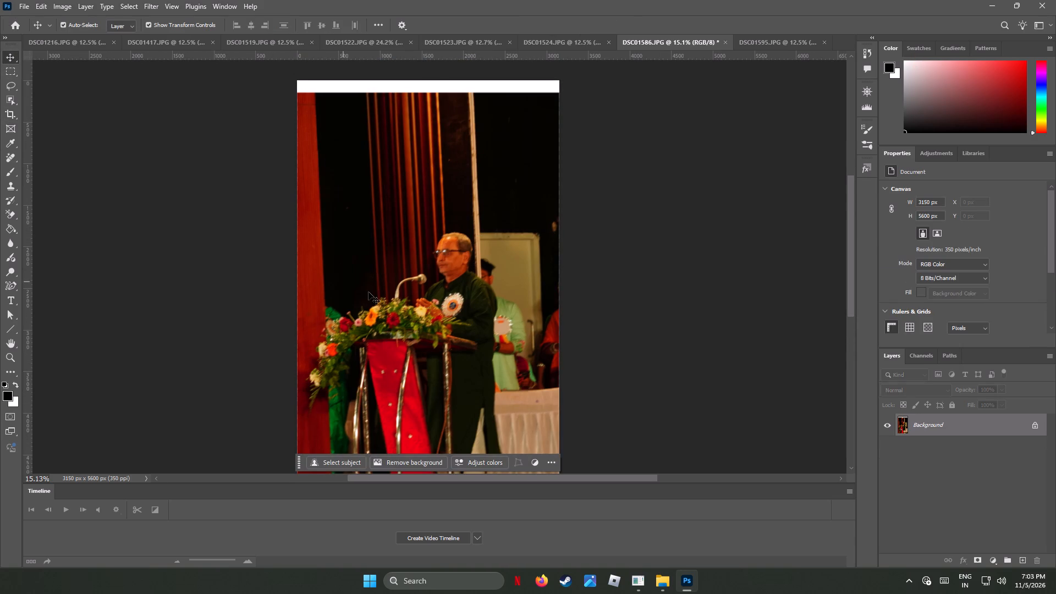
Examine the podium speaker's face up close, and the whole photo with its blank canvas strips.
scroll(415, 300, "up", 7, "alt")
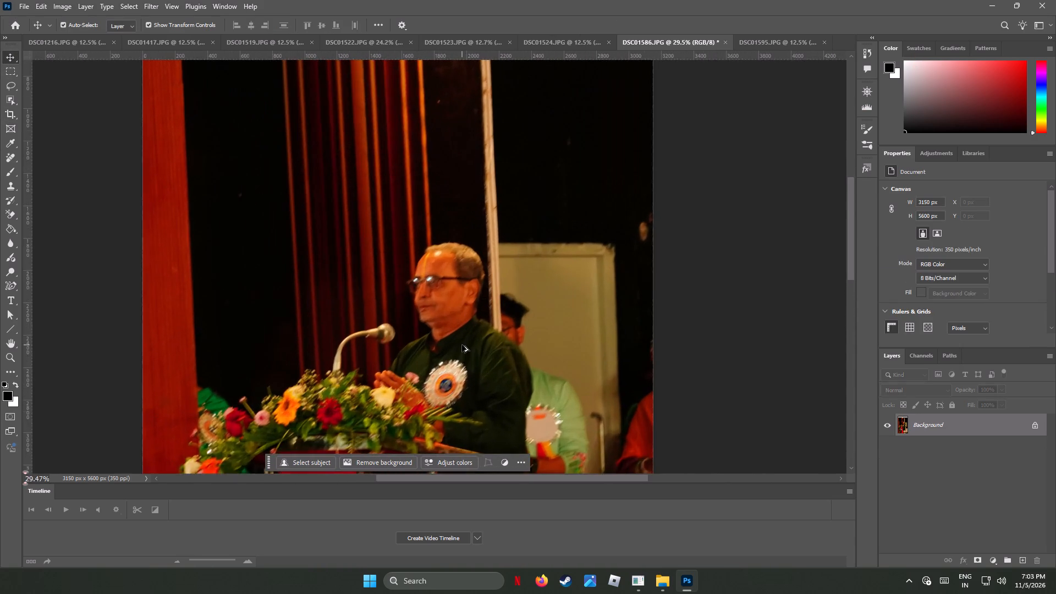
scroll(462, 345, "up", 1, "alt")
scroll(462, 345, "down", 1, "alt")
scroll(461, 348, "up", 10, "alt")
scroll(421, 238, "up", 5, "alt")
scroll(421, 237, "down", 9, "alt")
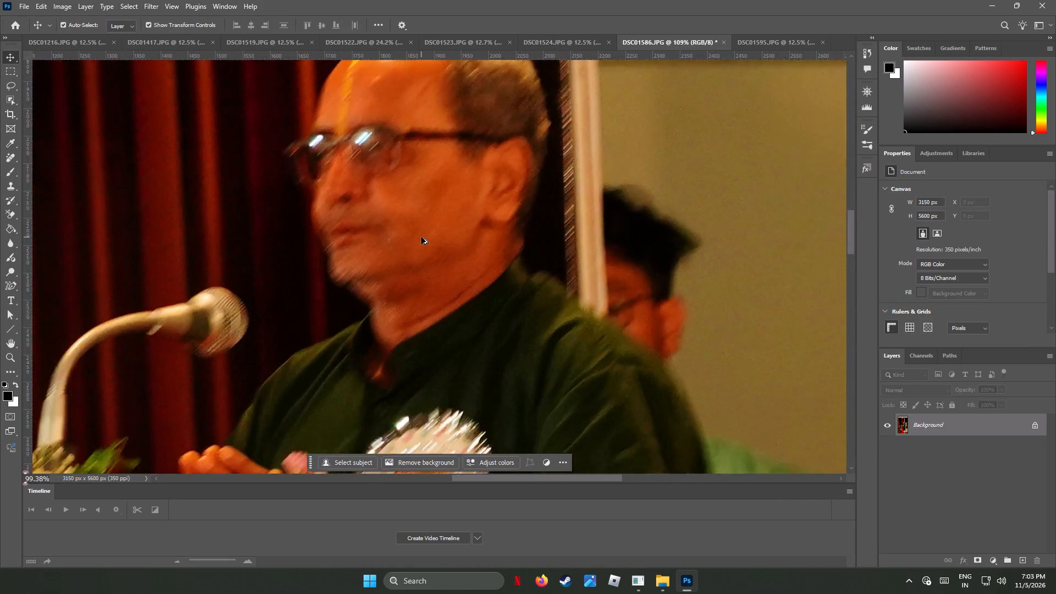
scroll(422, 236, "down", 8, "alt")
scroll(424, 236, "up", 2, "alt")
scroll(433, 245, "down", 12, "alt")
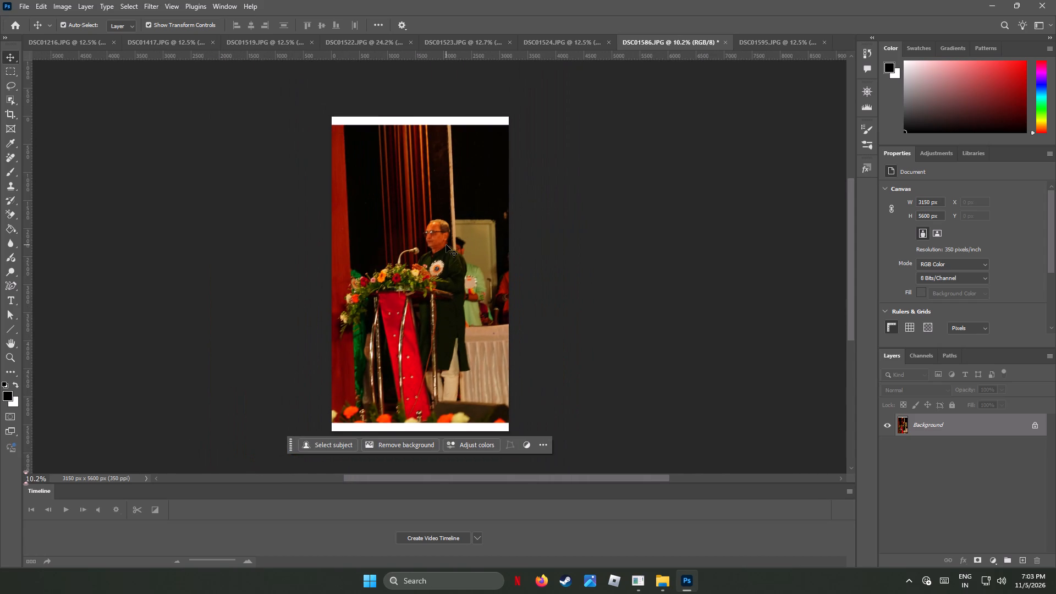
scroll(446, 245, "down", 6)
scroll(446, 245, "up", 4)
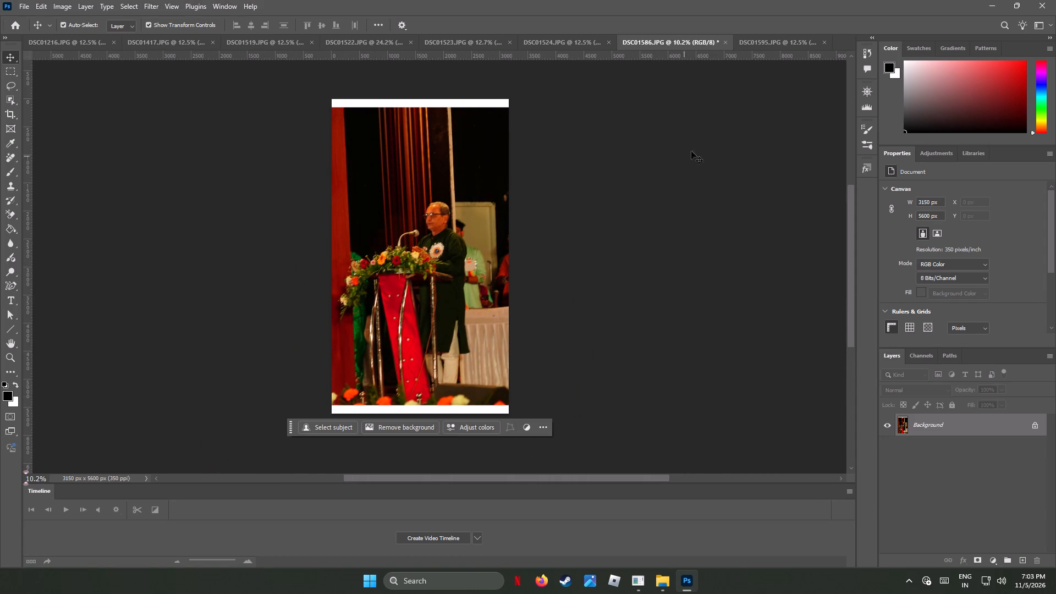
Minimise Photoshop and search Windows for the WhatsApp app.
left_click(991, 1)
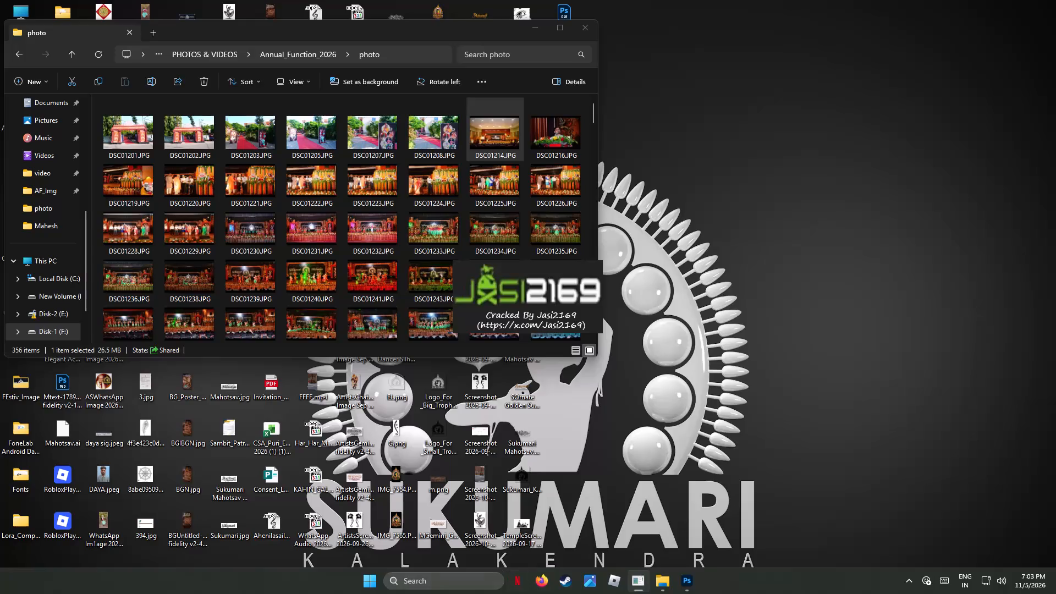
left_click(446, 582)
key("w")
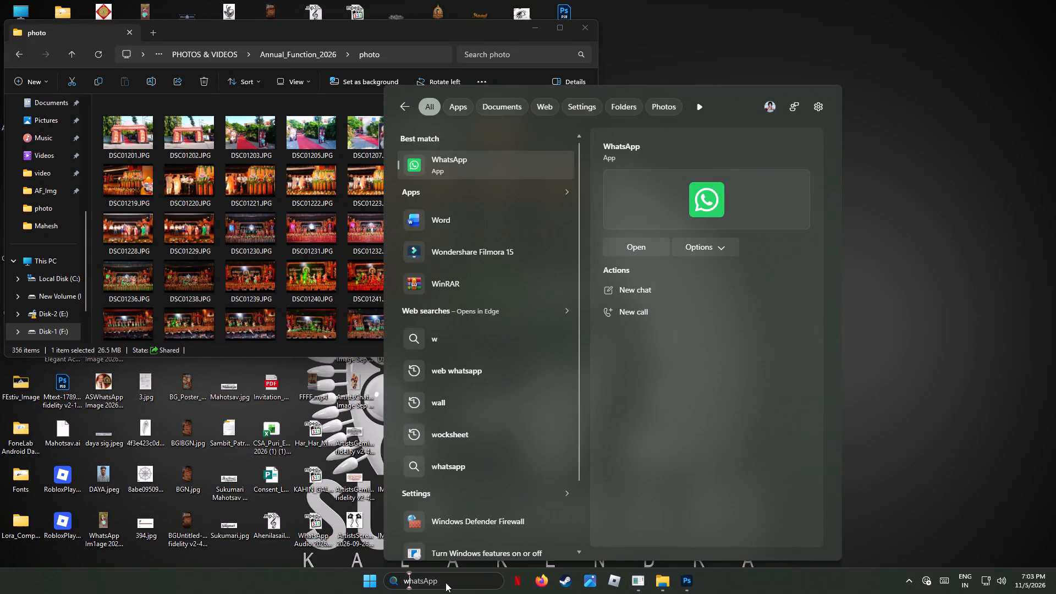